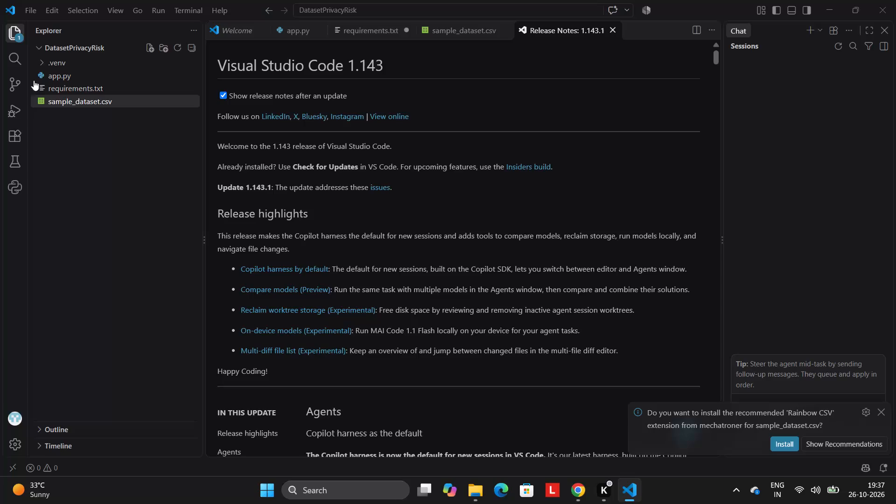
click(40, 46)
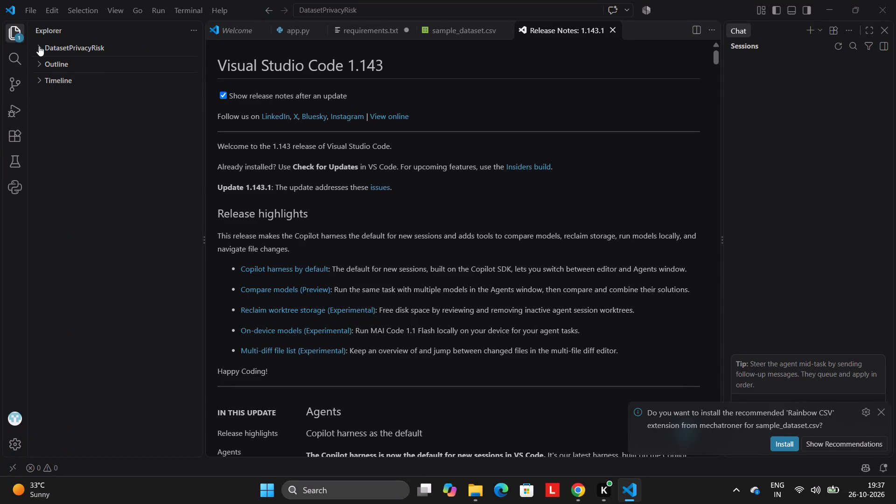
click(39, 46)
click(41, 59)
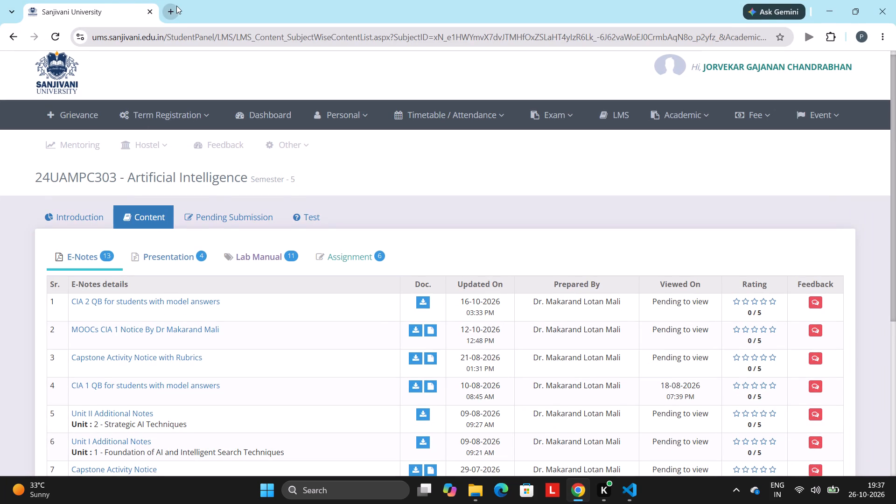
click(176, 6)
text(sa)
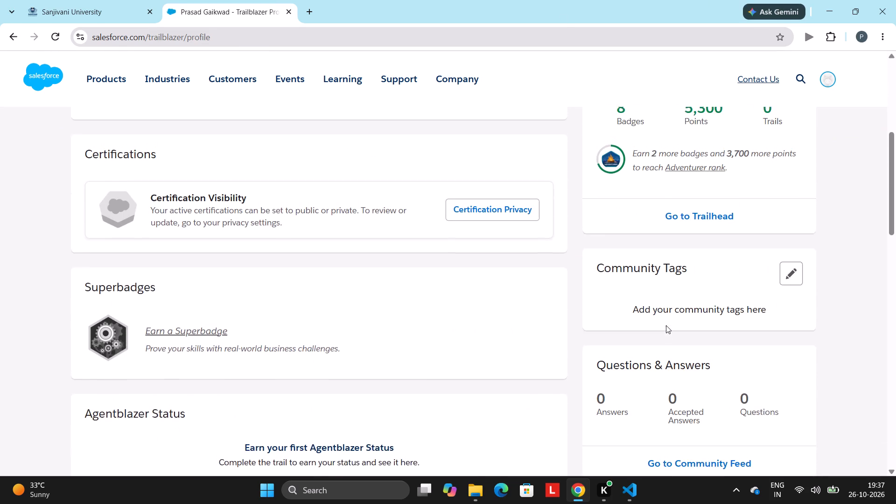
scroll(666, 325, up, 6)
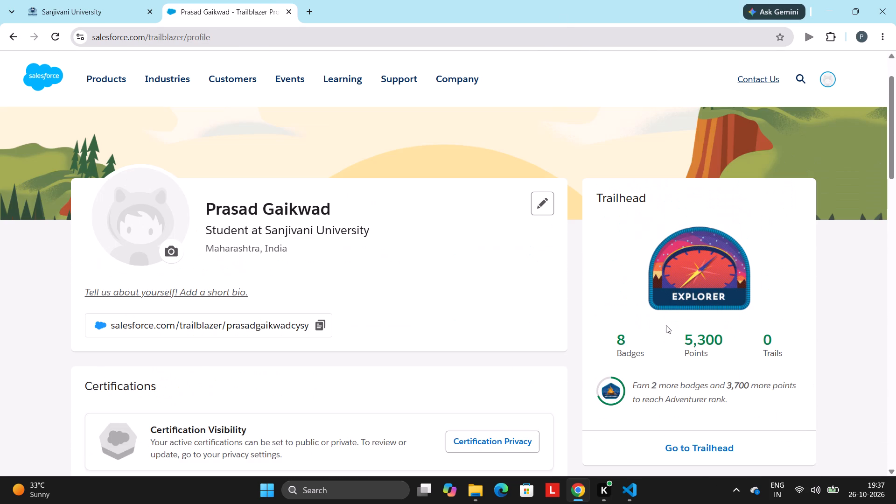
scroll(666, 325, down, 1)
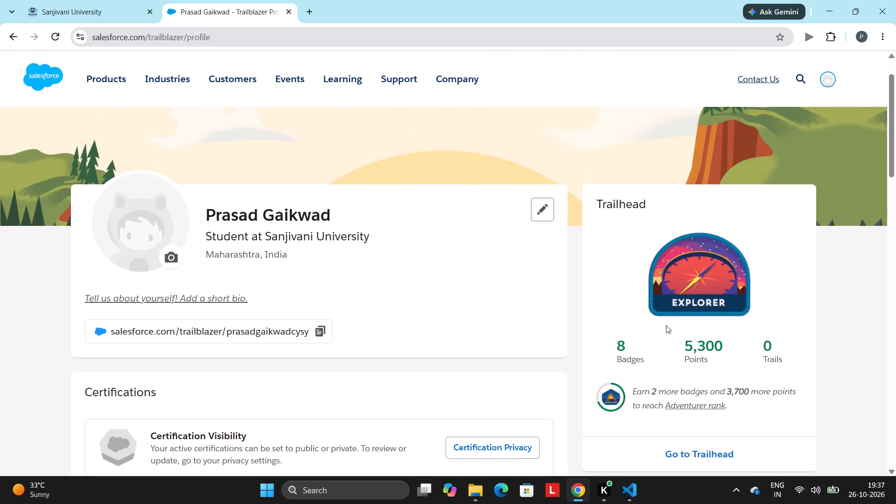
click(148, 246)
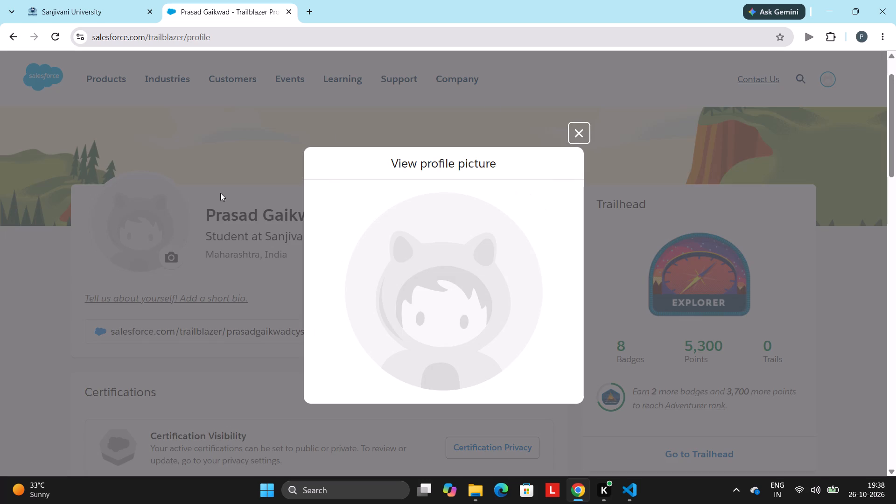
click(444, 291)
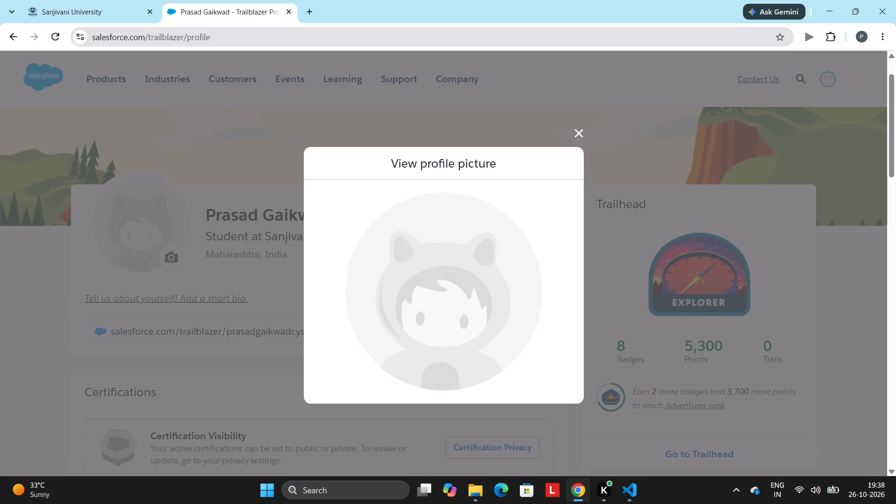
click(412, 167)
click(583, 132)
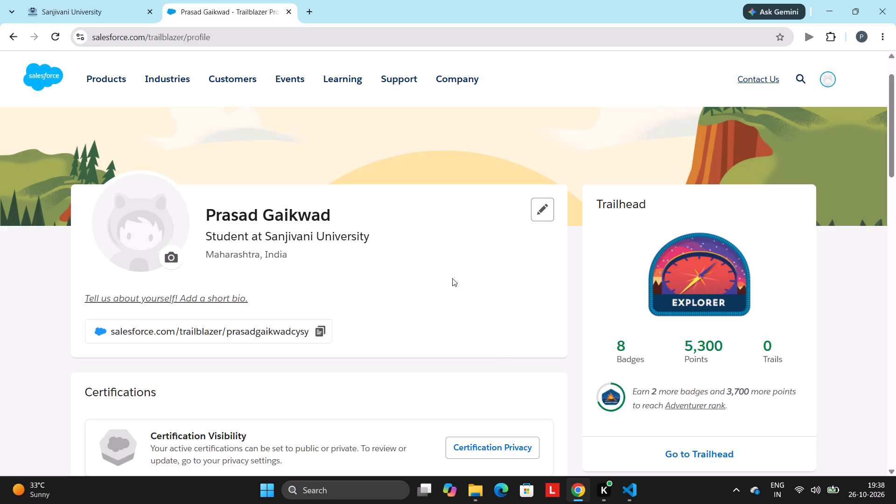
Reopen the Trailblazer profile page through the account's Profile link.
scroll(362, 328, down, 3)
scroll(362, 328, up, 5)
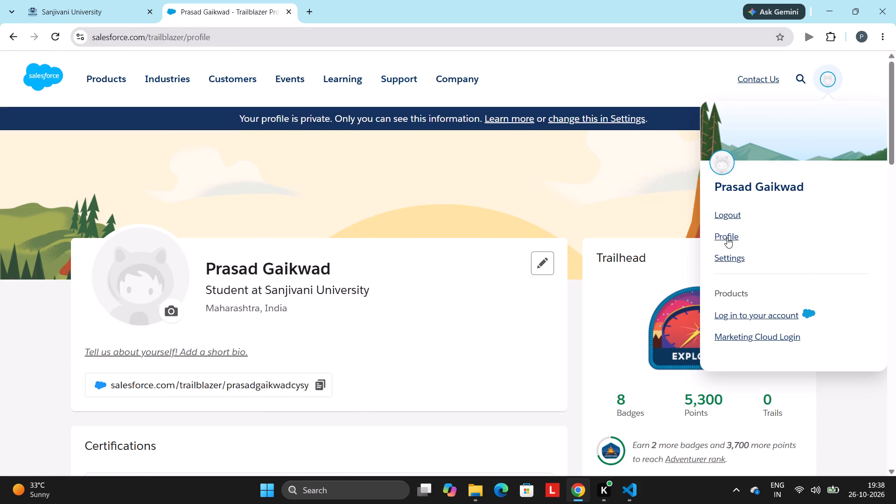
click(727, 238)
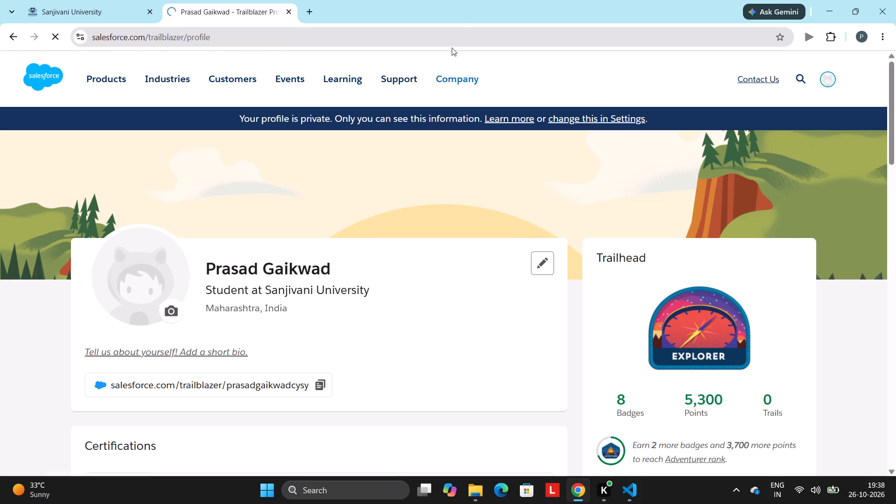
Examine the whole Trailblazer profile, including the certifications, superbadges, earned badges and About Me details.
scroll(325, 315, down, 6)
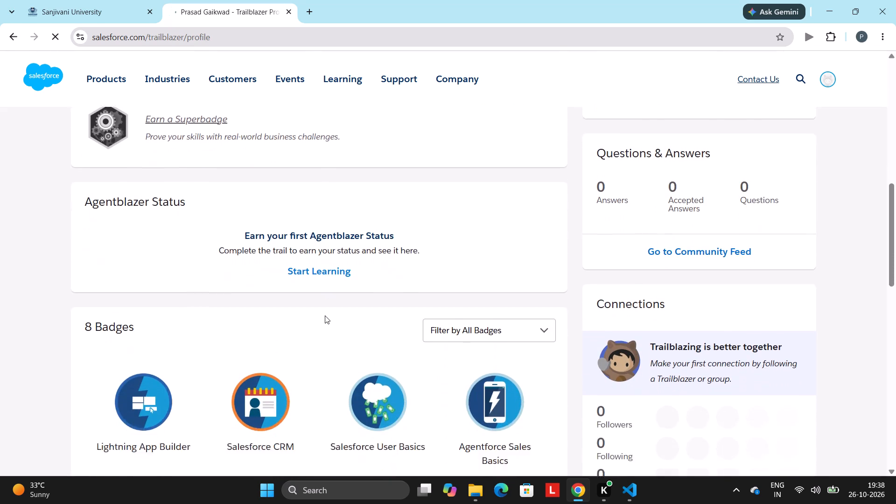
scroll(325, 315, down, 1)
scroll(325, 315, up, 1)
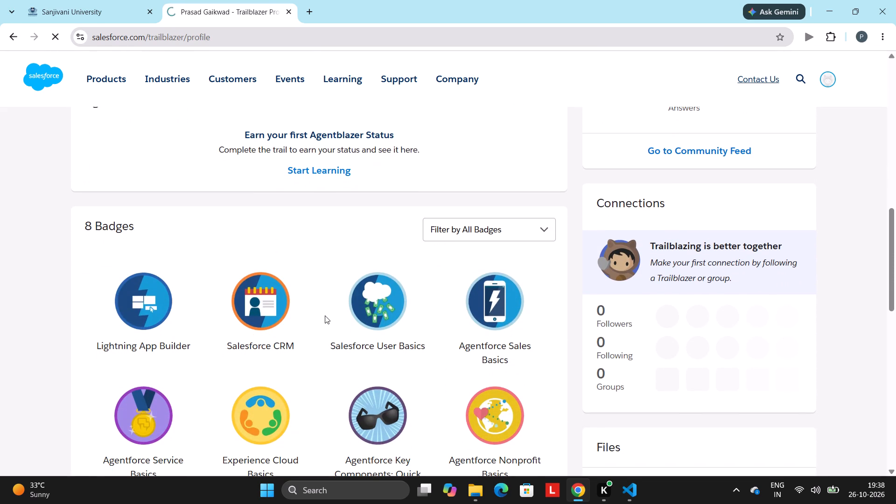
scroll(325, 315, up, 1)
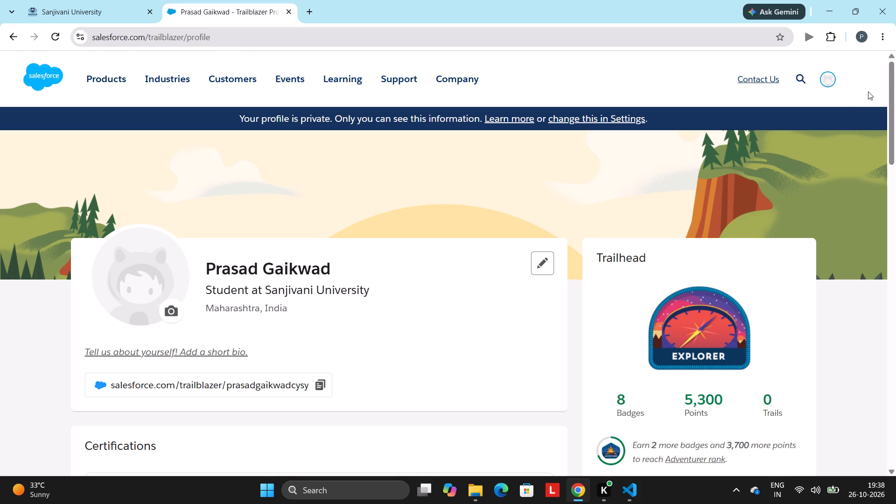
scroll(519, 243, down, 2)
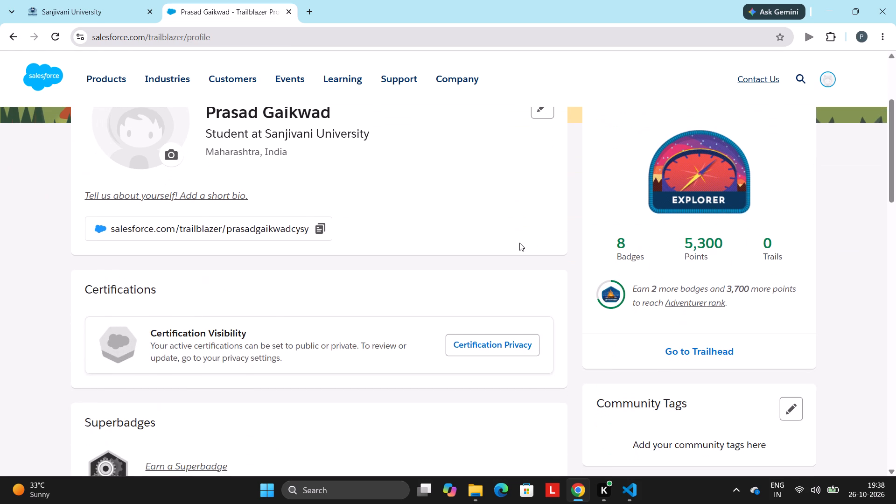
scroll(519, 243, down, 5)
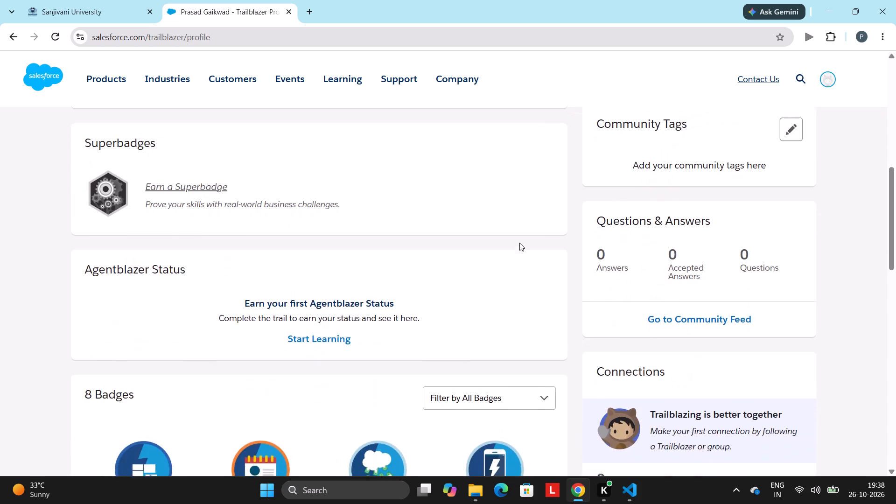
scroll(519, 243, down, 6)
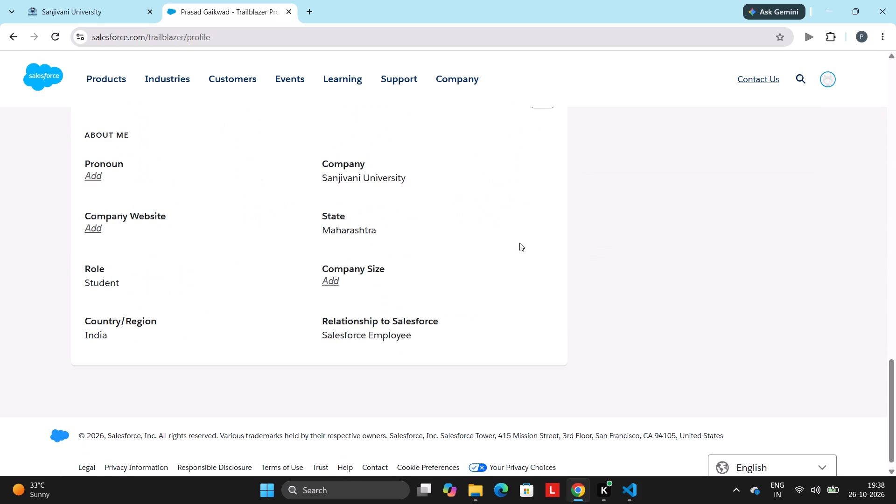
scroll(519, 243, up, 14)
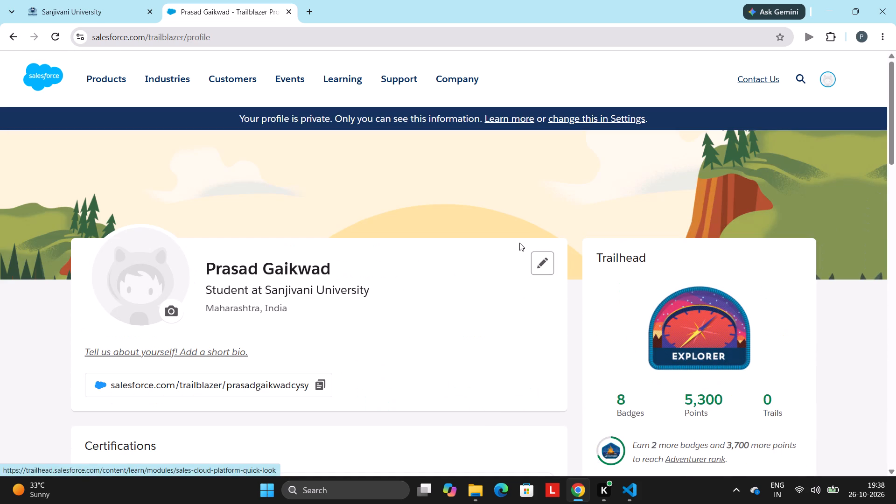
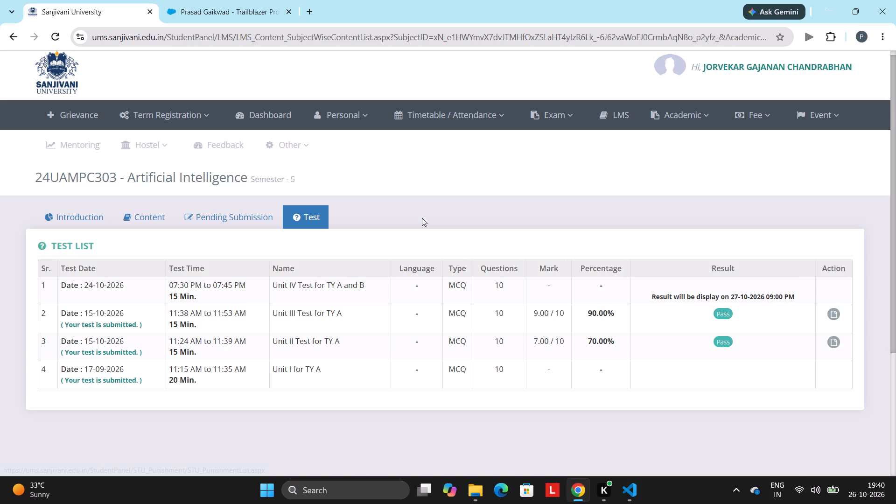
Return to the Trailblazer profile tab and open the Trailhead site from it in a new tab.
click(196, 0)
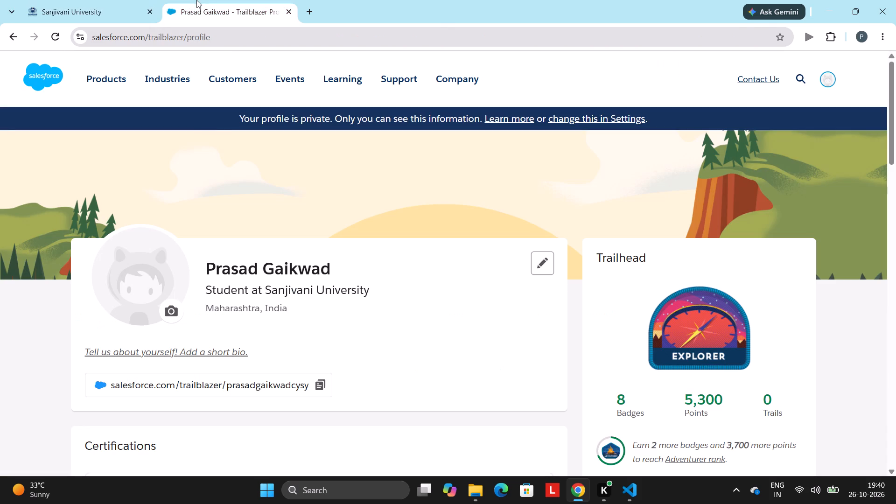
scroll(389, 184, down, 4)
scroll(389, 184, up, 8)
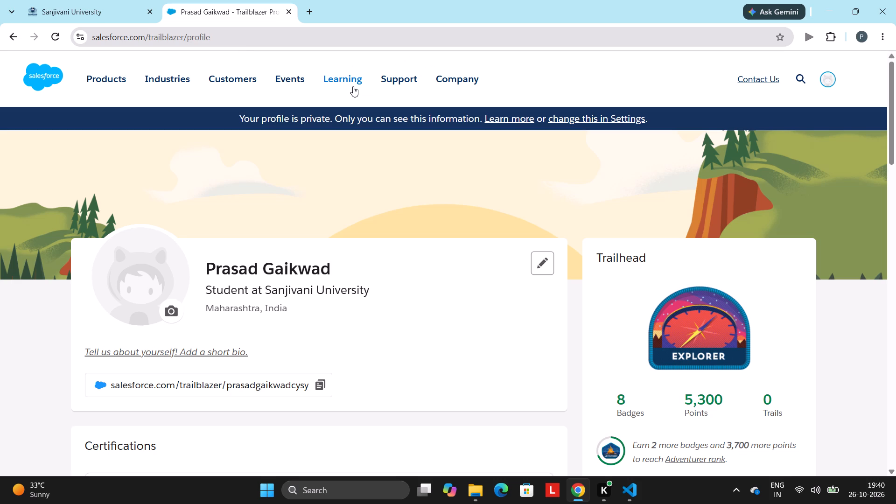
click(332, 85)
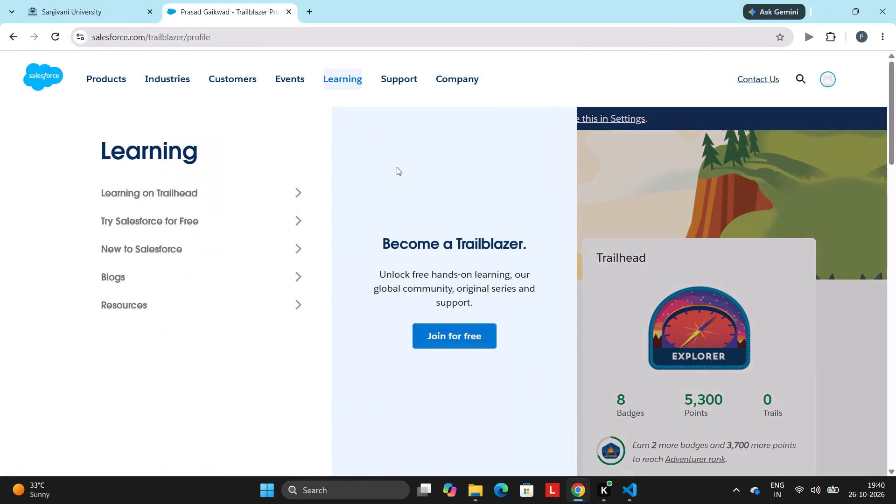
click(820, 81)
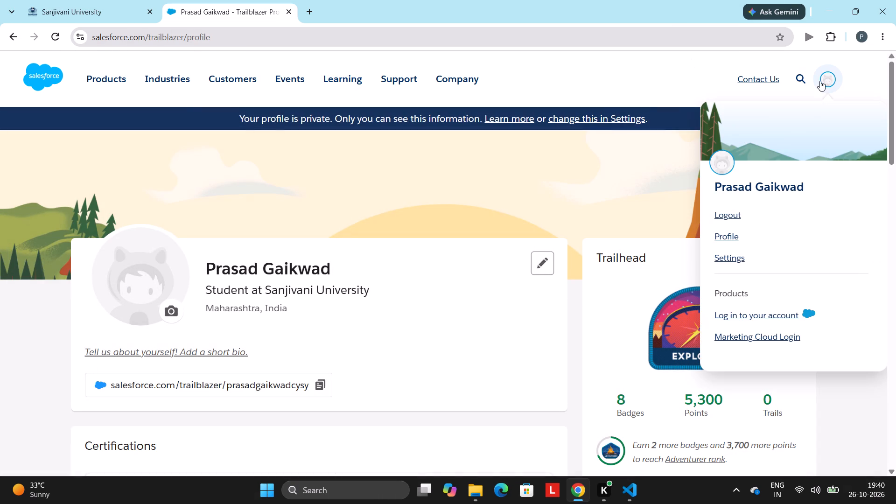
click(735, 242)
scroll(628, 199, down, 6)
scroll(628, 199, up, 2)
click(658, 186)
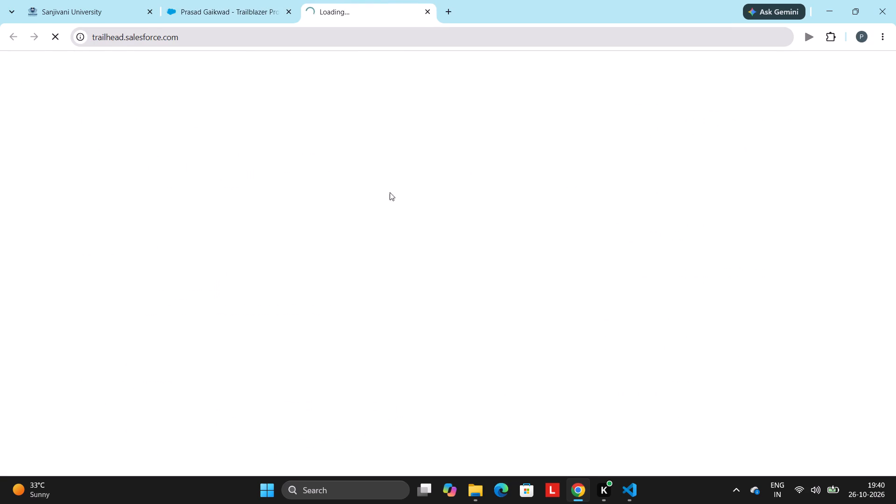
Examine the Trailhead Today home page, including My Learning, My Progress, the streak, Learn by Product and the recommended trails.
scroll(424, 294, down, 2)
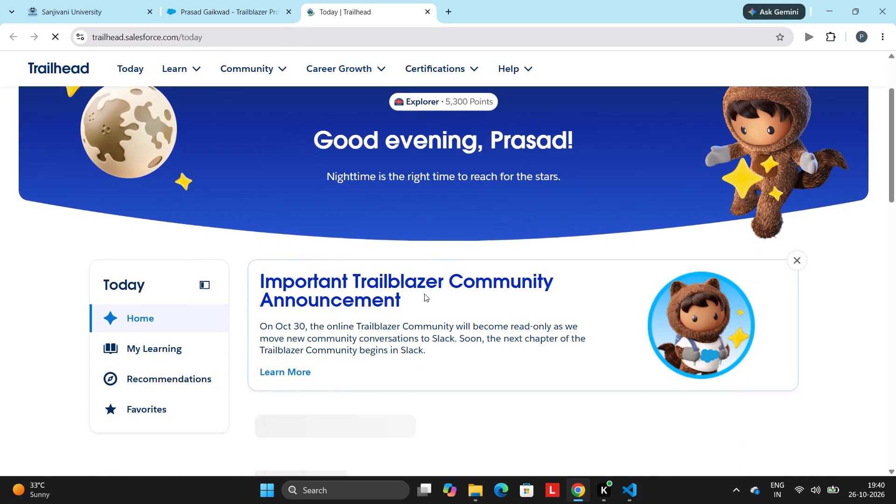
scroll(424, 294, down, 1)
scroll(447, 444, down, 4)
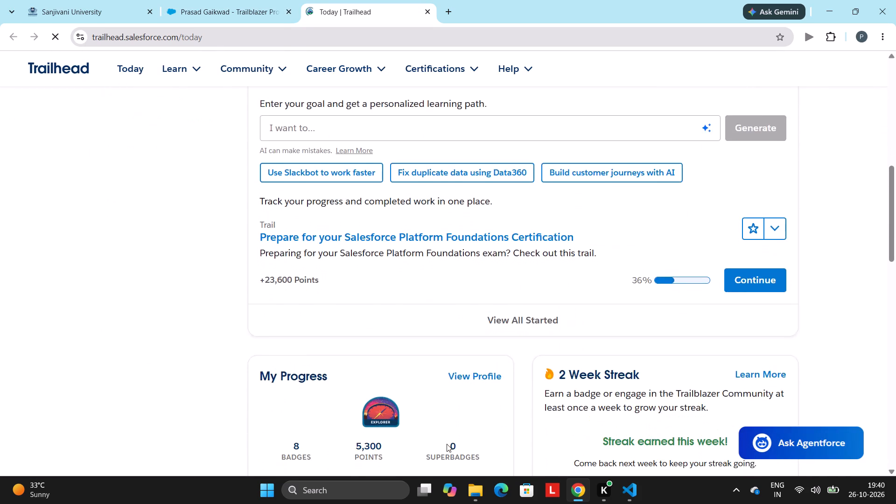
scroll(447, 444, down, 3)
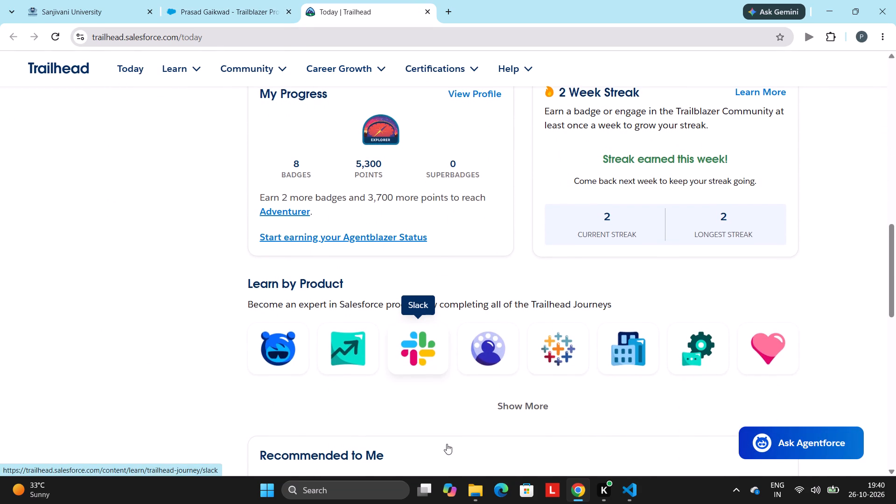
scroll(447, 444, down, 1)
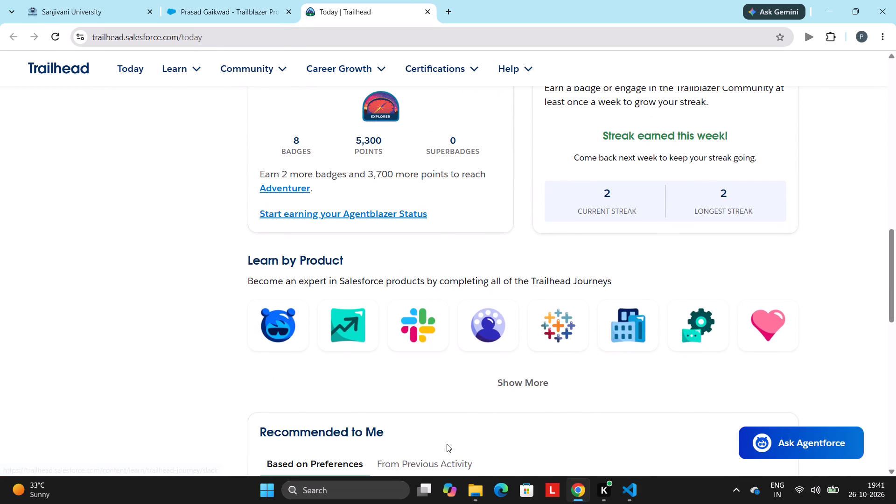
scroll(447, 444, down, 2)
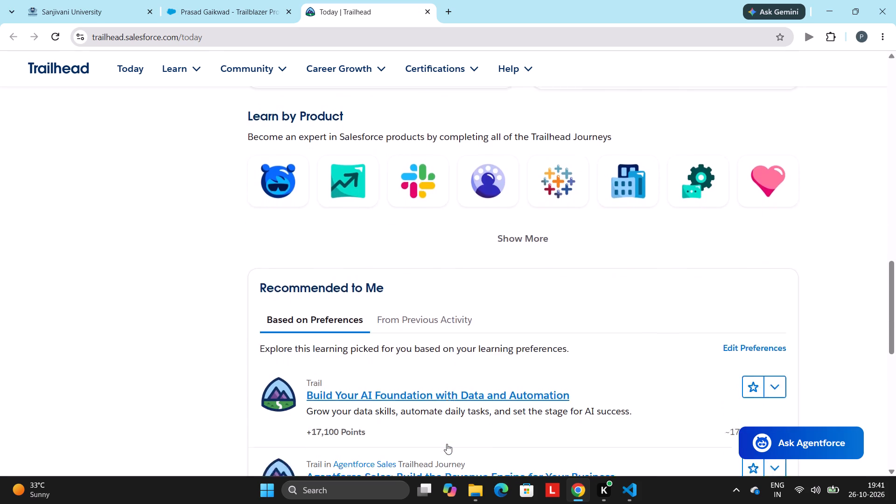
scroll(447, 444, down, 2)
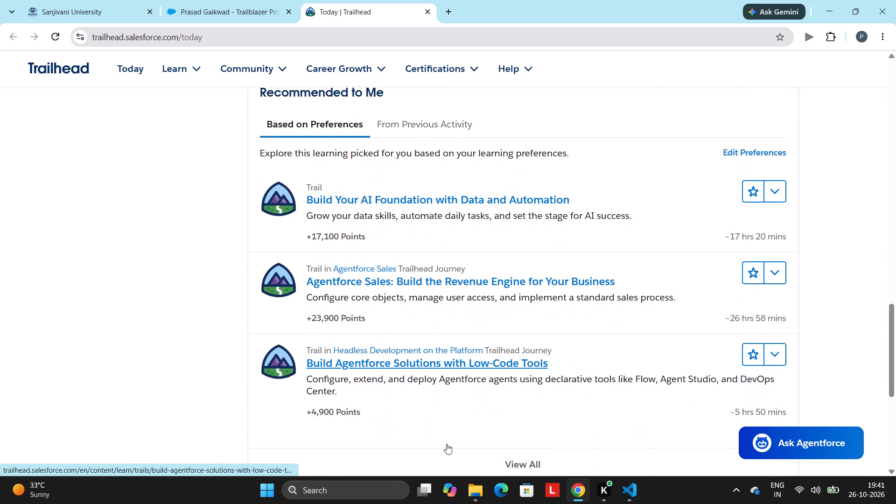
scroll(447, 444, down, 1)
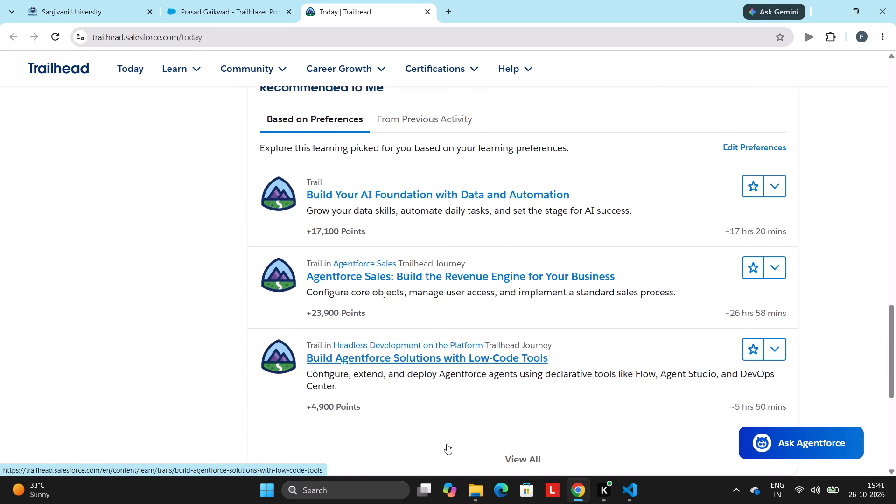
scroll(447, 444, down, 1)
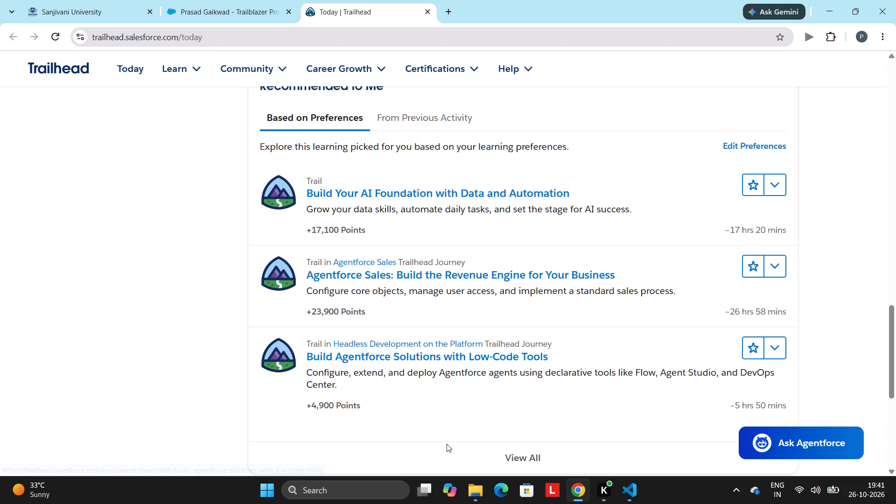
scroll(447, 444, up, 1)
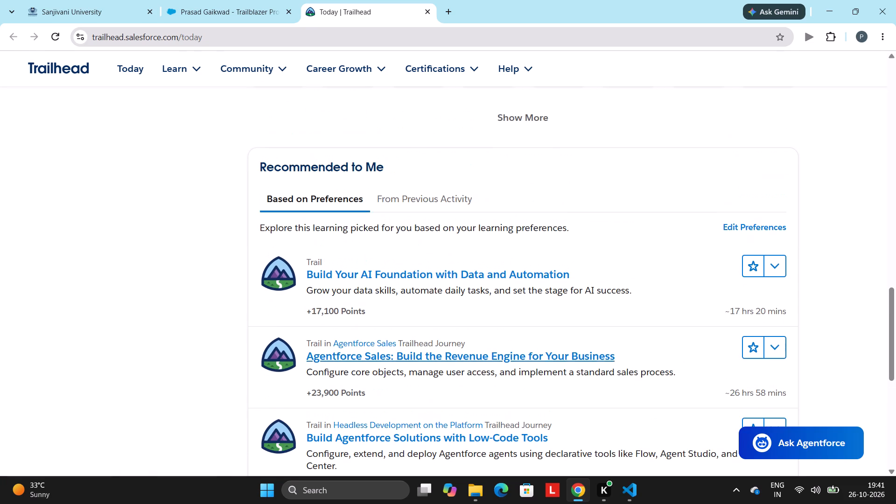
click(401, 210)
scroll(427, 288, down, 4)
scroll(427, 288, up, 5)
scroll(427, 288, down, 4)
scroll(427, 288, up, 1)
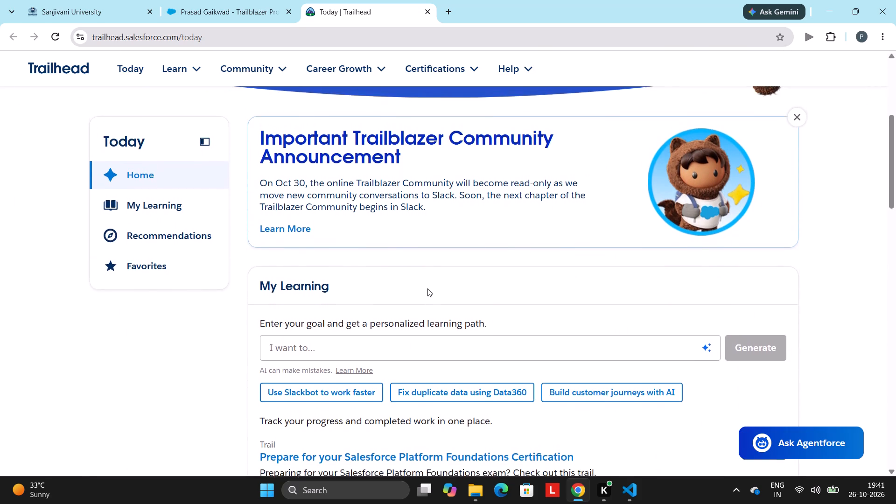
Go to My Learning and open the in-progress trail Prepare for your Salesforce Platform Foundations Certification.
scroll(427, 288, up, 1)
click(124, 220)
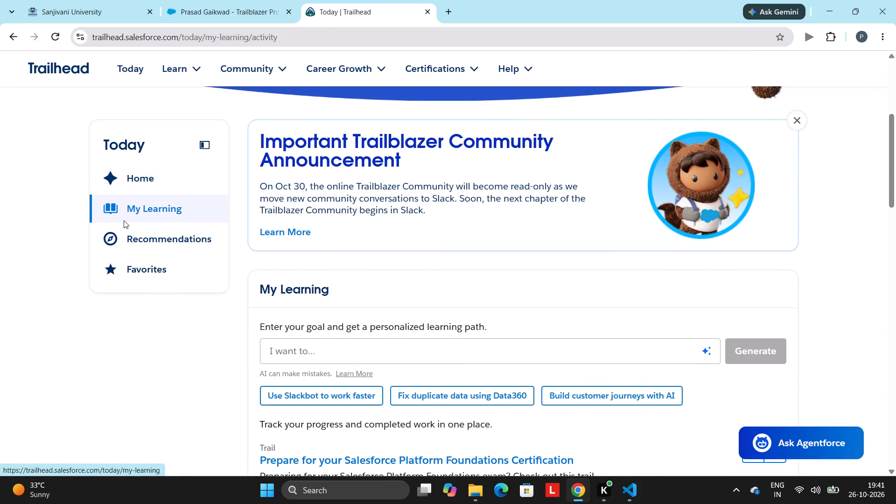
scroll(326, 259, down, 1)
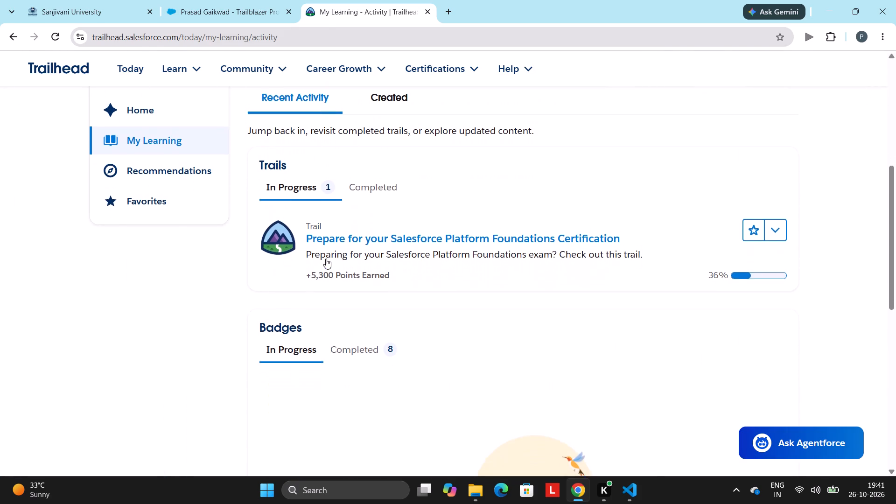
scroll(326, 259, down, 1)
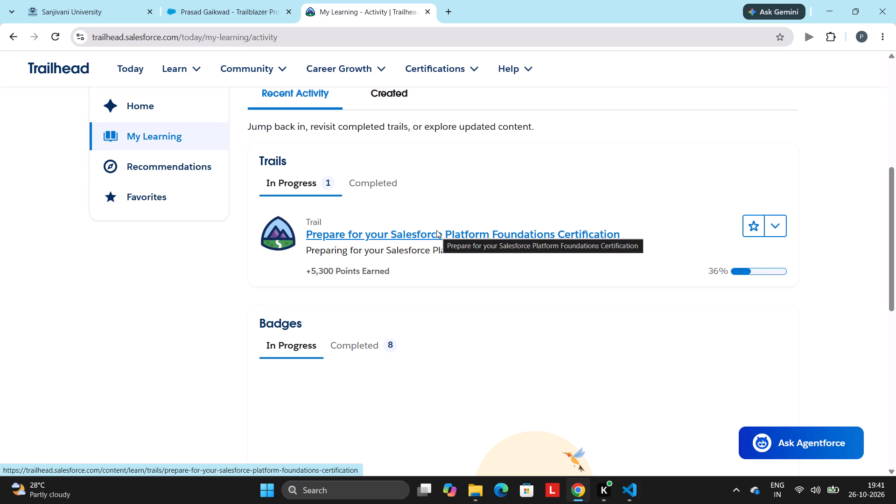
click(436, 230)
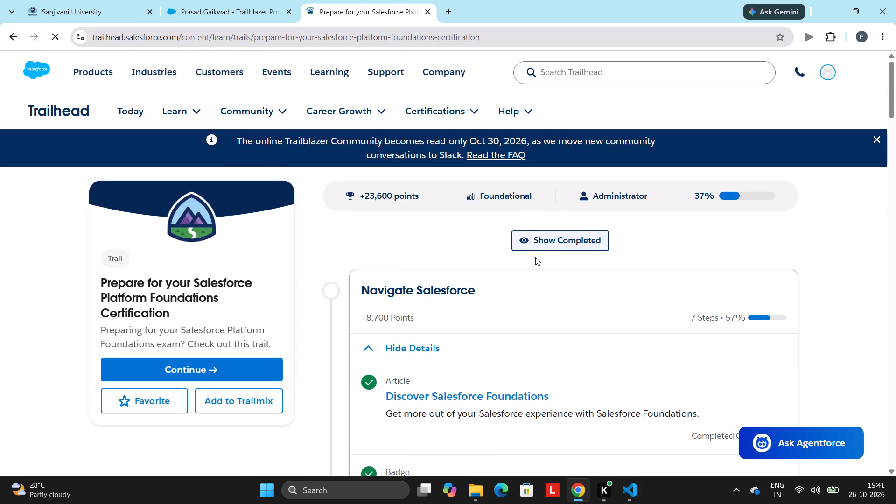
Open the trail's Lightning Experience Customization badge and start its first unit, Set Up Your Org.
scroll(543, 353, down, 9)
scroll(543, 353, up, 2)
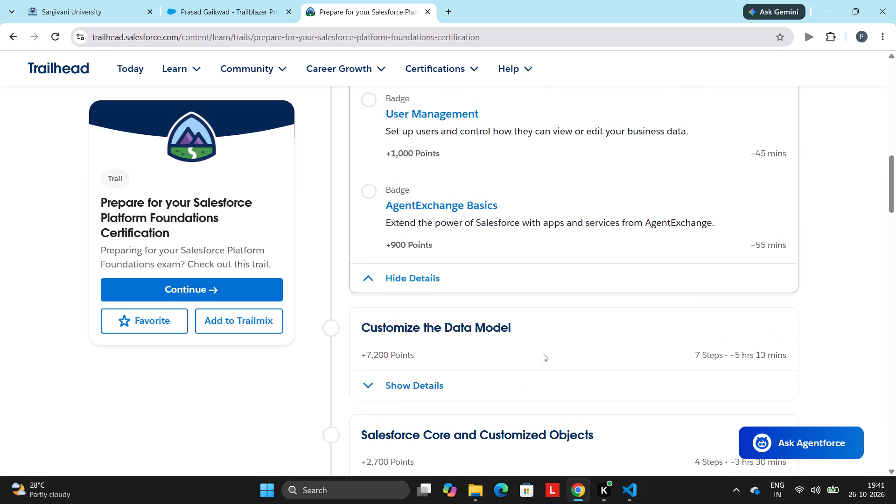
scroll(543, 353, up, 3)
click(475, 272)
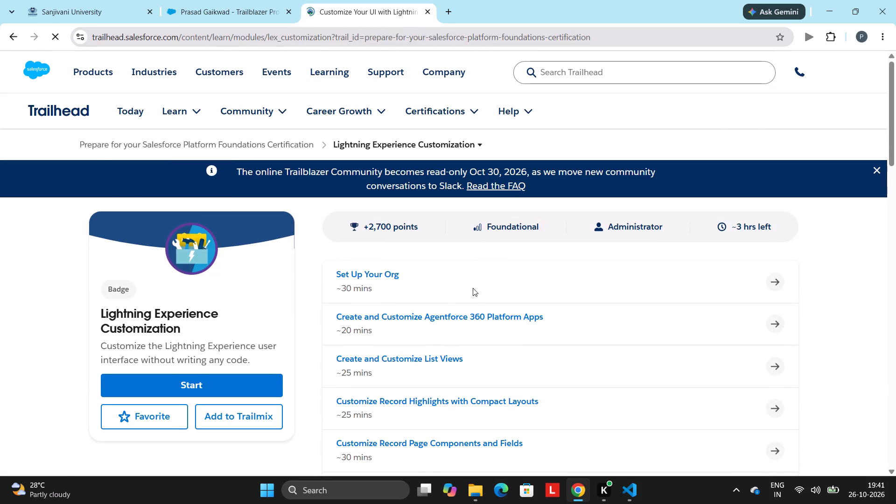
scroll(474, 322, down, 5)
scroll(474, 322, up, 8)
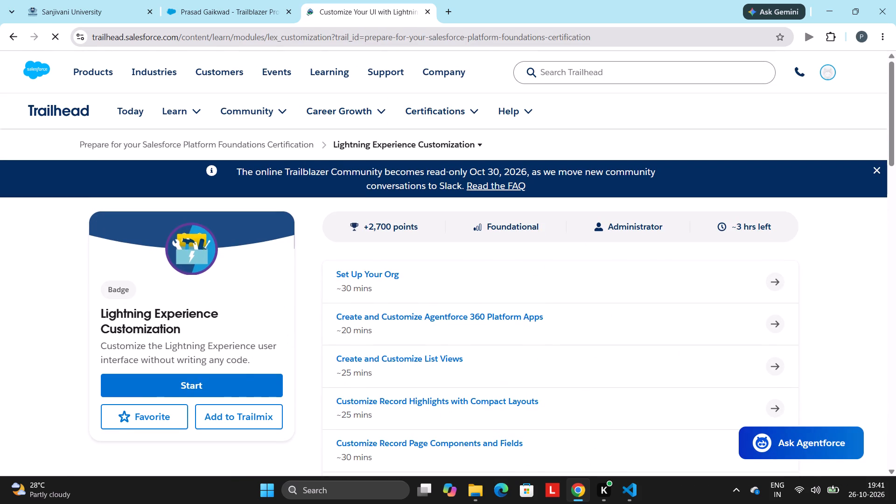
click(237, 383)
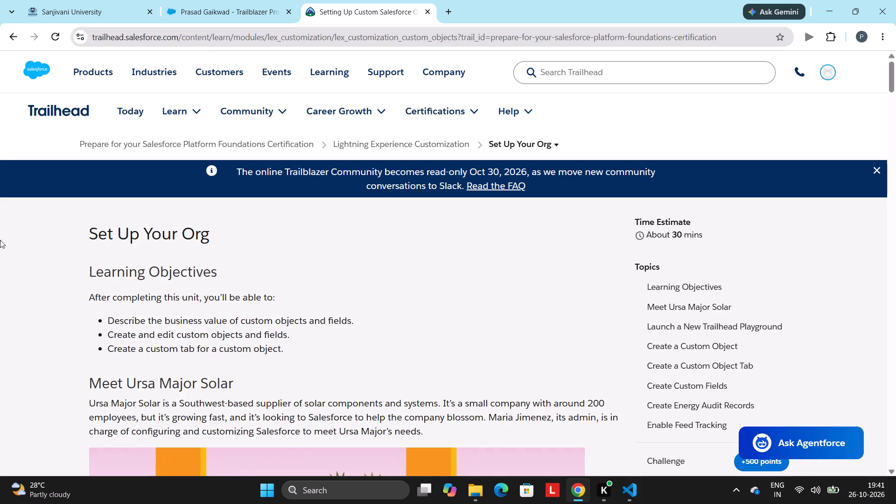
Highlight the unit's full title, Set Up Your Org.
drag(224, 237, 155, 229)
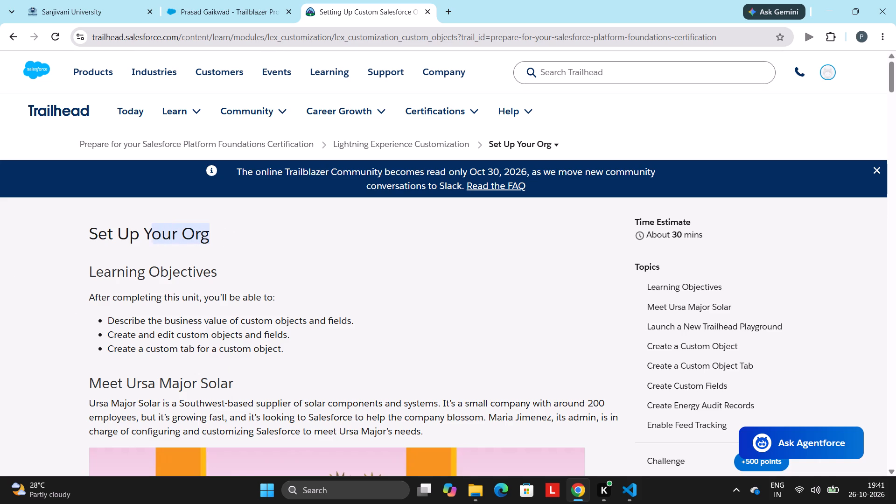
drag(155, 229, 137, 223)
drag(137, 223, 76, 227)
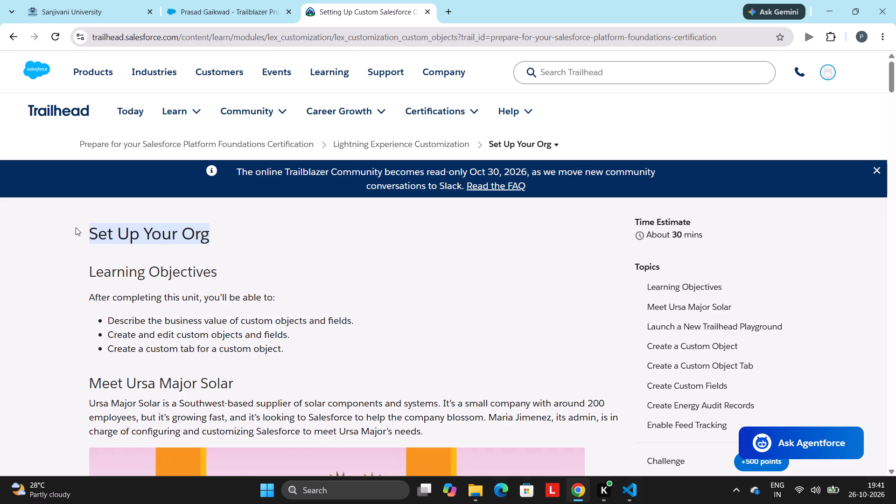
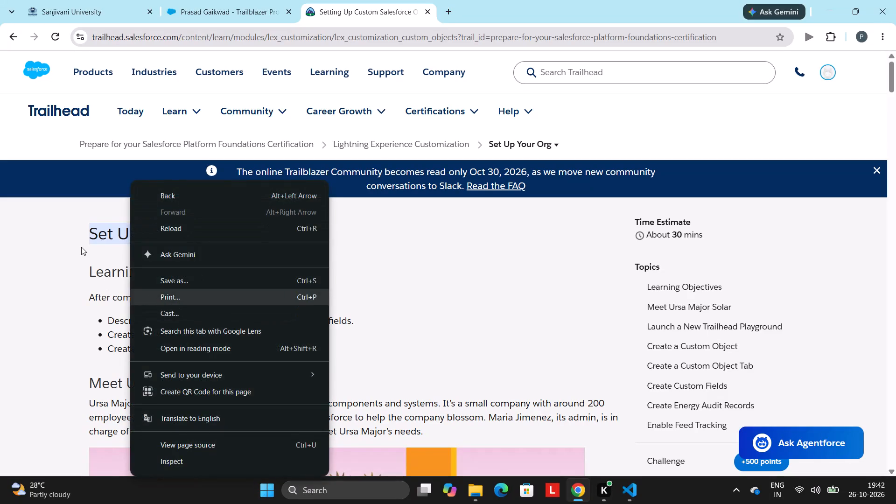
Copy the unit's title, Set Up Your Org.
click(81, 247)
drag(91, 233, 239, 229)
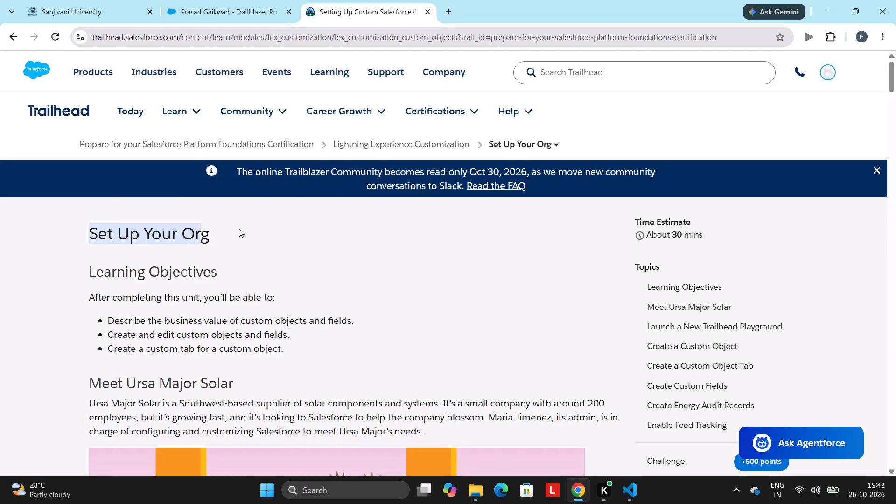
key(ctrl+c)
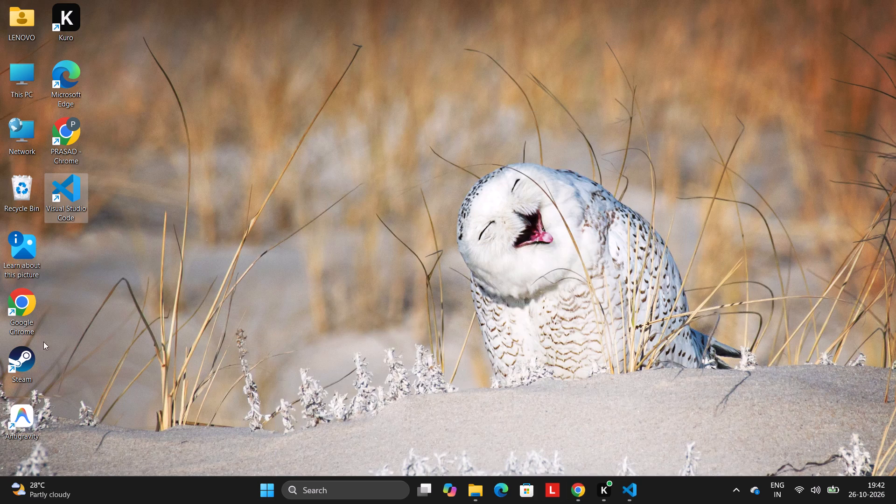
Open a maximized Chrome window under the other user profile, Prasad, and go to YouTube.
double_click(25, 308)
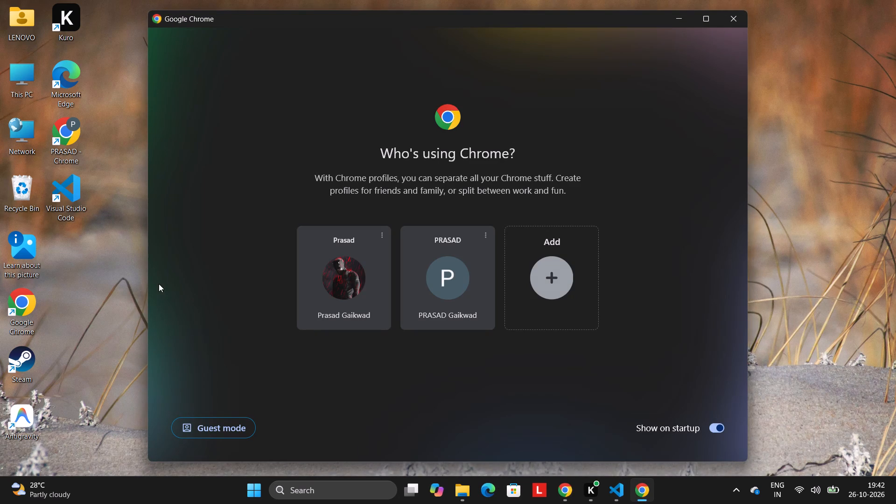
click(331, 291)
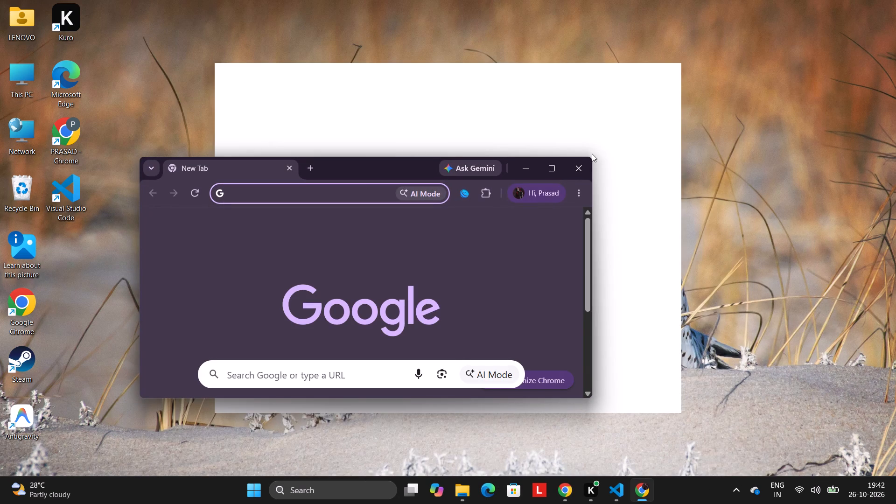
click(545, 169)
text(youtube)
key(Return)
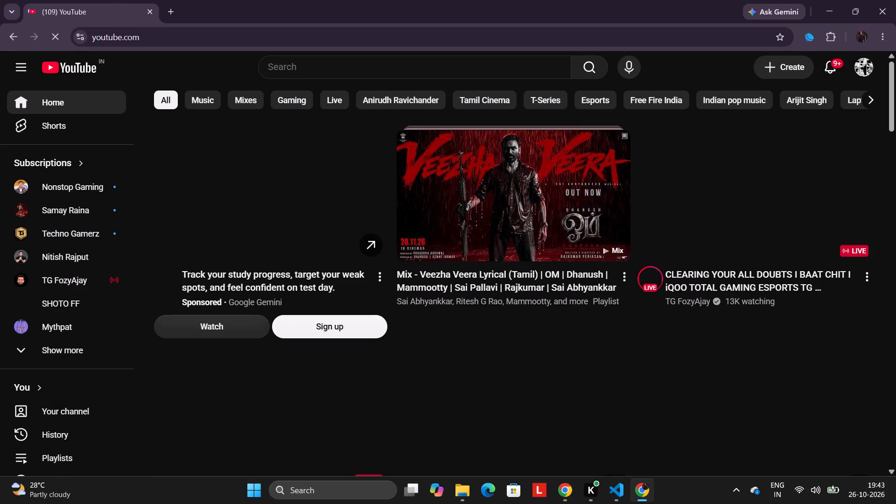
Search YouTube for the copied title Set Up Your Org and open The Bit's Lightning Experience Customization walkthrough video.
click(321, 76)
key(ctrl+v)
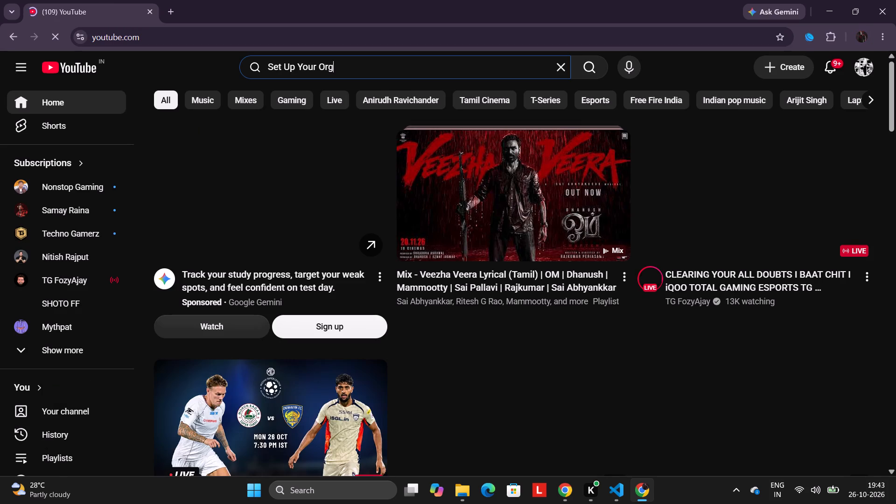
key(Return)
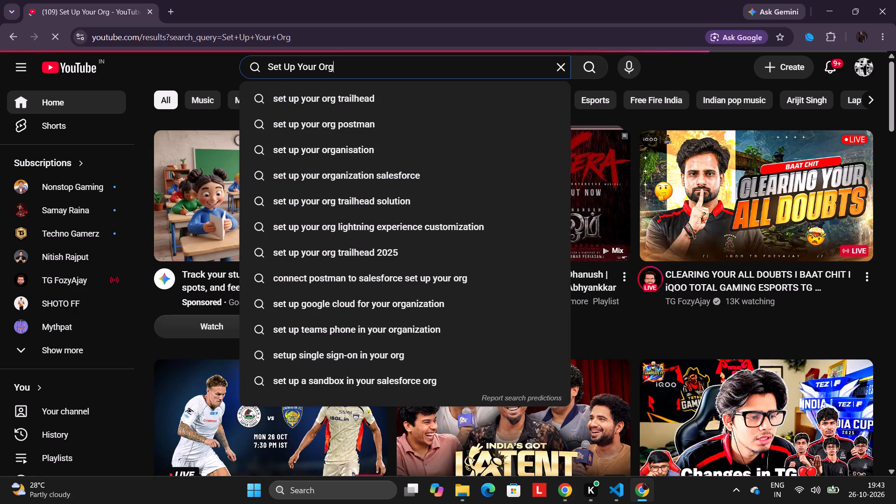
click(414, 357)
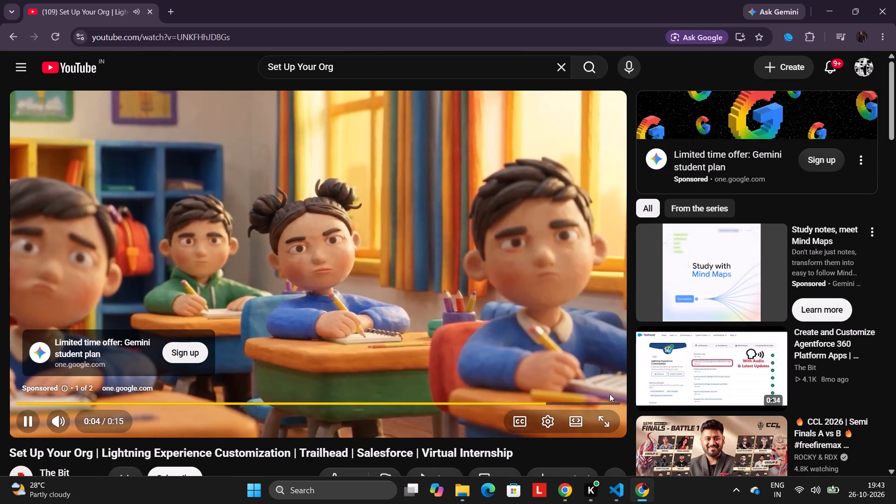
Skip the ad and watch the walkthrough up to the Choose a hands-on org dialog, pausing it there.
click(605, 383)
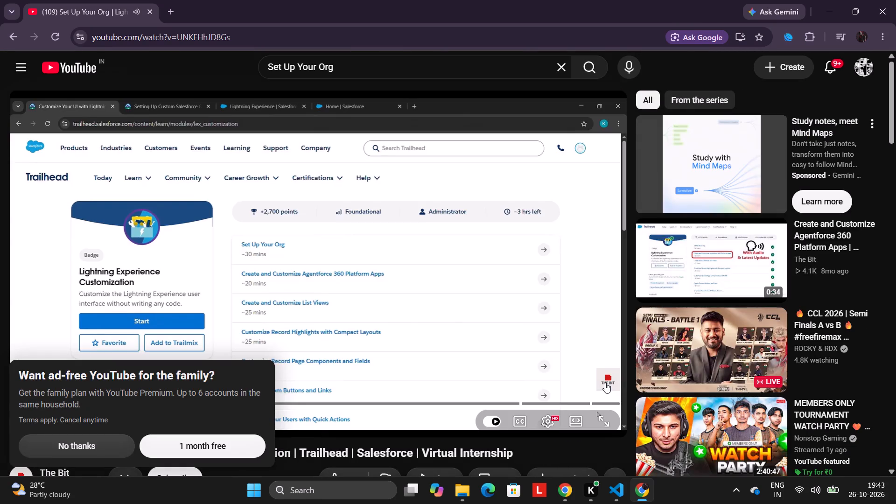
click(84, 457)
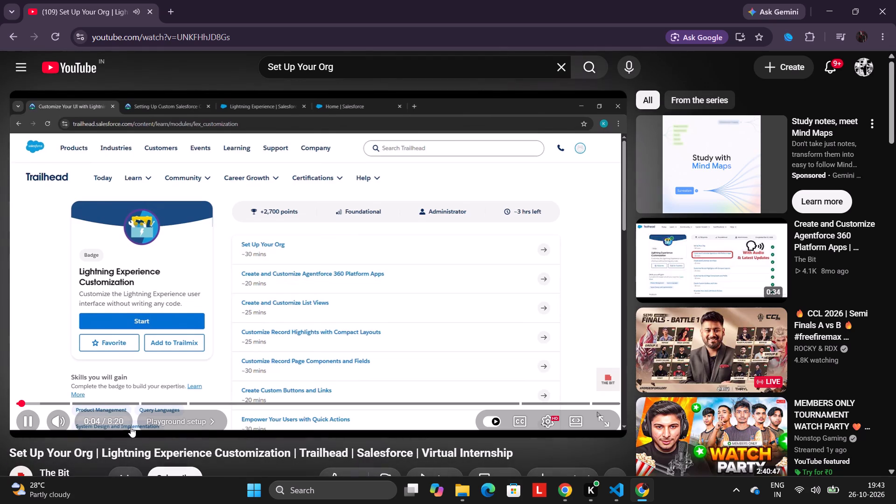
scroll(131, 427, down, 2)
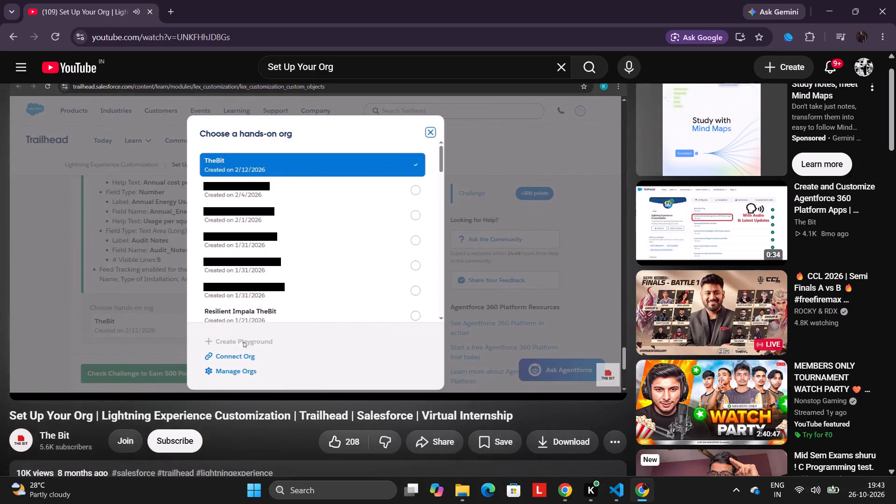
key(space)
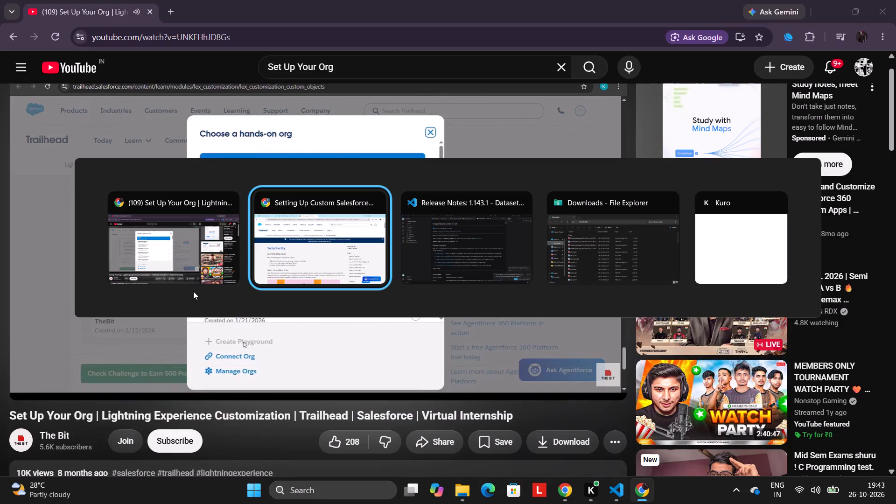
Return to the Trailhead unit and create a new playground named Sanji from the challenge's hands-on org options.
scroll(362, 417, down, 12)
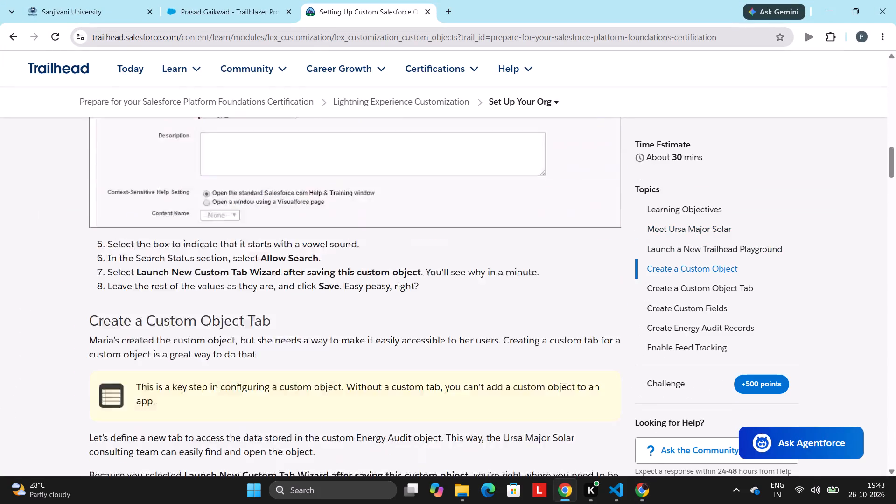
scroll(362, 417, down, 16)
scroll(362, 417, up, 2)
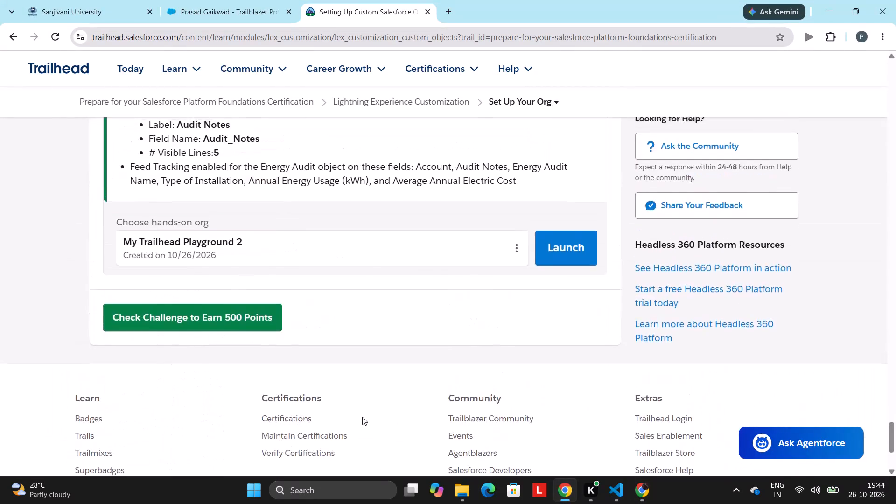
scroll(362, 417, up, 1)
click(515, 352)
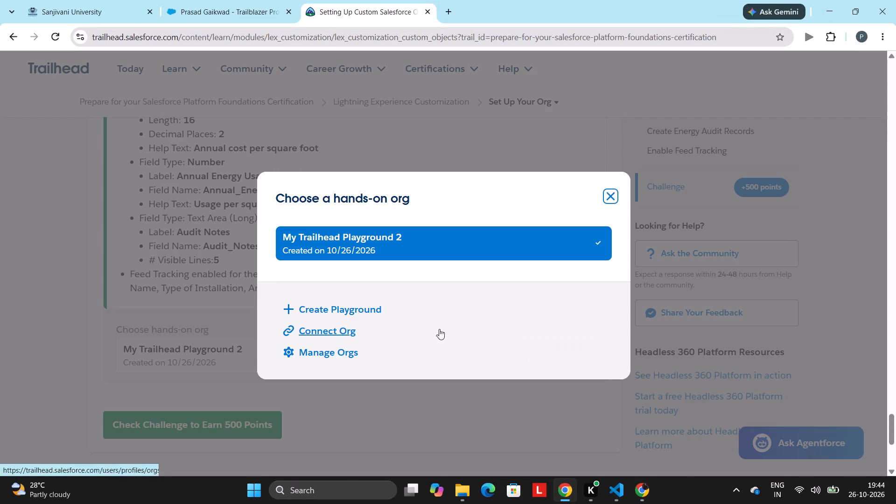
click(343, 306)
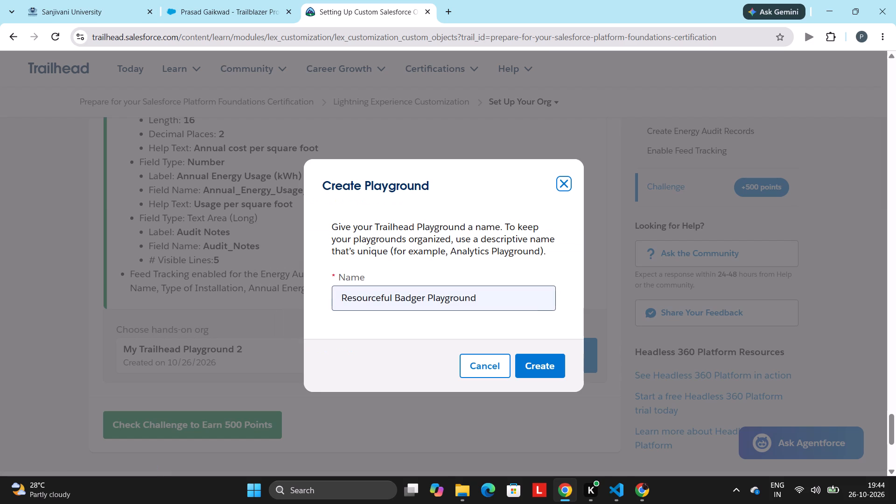
double_click(469, 296)
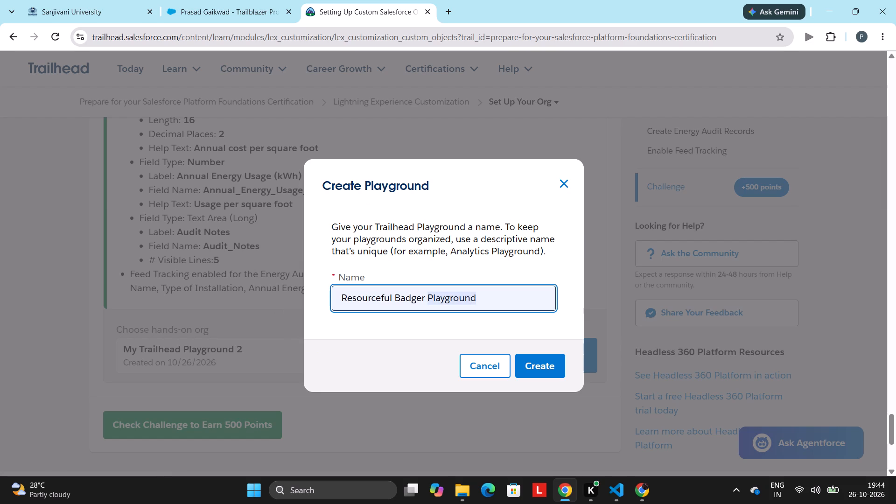
key(BackSpace)
key(BackSpace)
key(BackSpace)
key(BackSpace)
key(BackSpace)
key(BackSpace)
key(BackSpace)
key(BackSpace)
key(BackSpace)
key(BackSpace)
key(BackSpace)
key(BackSpace)
key(BackSpace)
key(BackSpace)
key(BackSpace)
key(BackSpace)
key(BackSpace)
key(BackSpace)
key(BackSpace)
key(BackSpace)
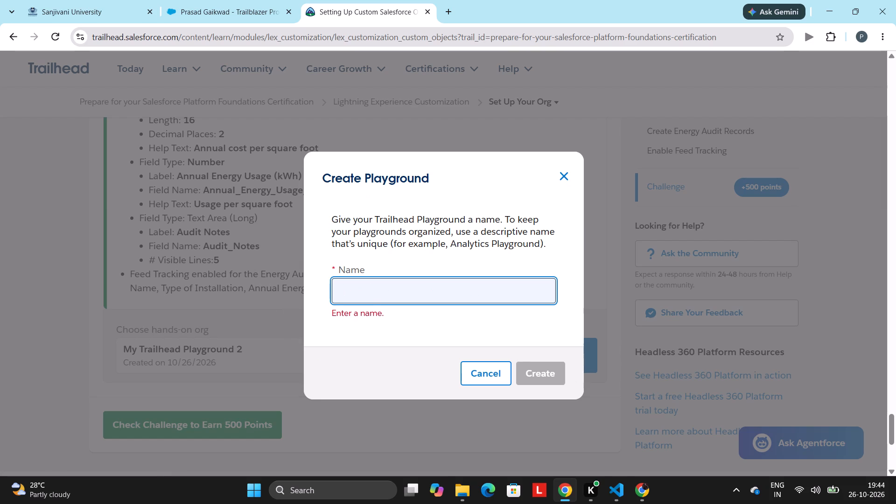
text(Sanji)
key(Return)
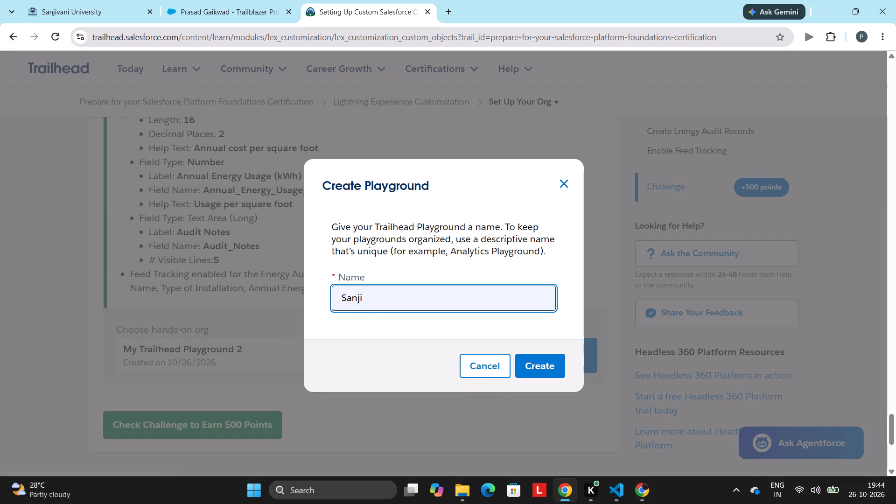
click(555, 372)
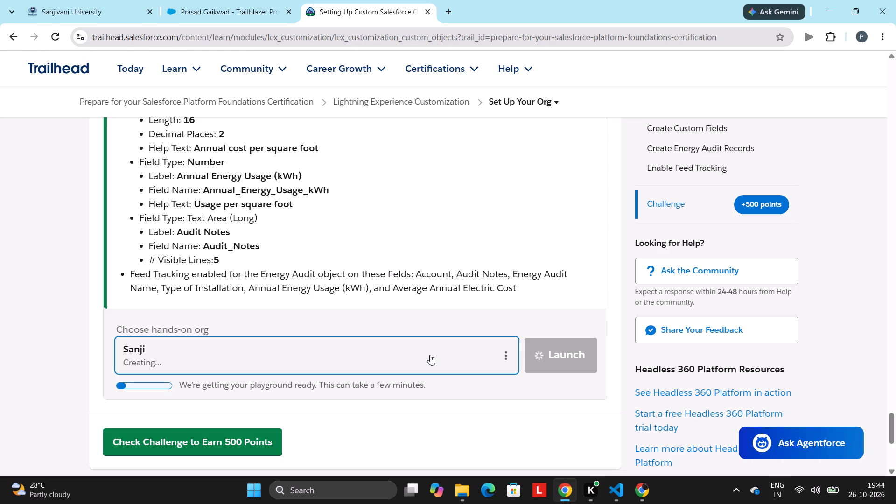
Look through the unit's instructions for the custom object, tab and fields, and check the new playground's creation progress.
scroll(430, 355, up, 20)
scroll(430, 355, up, 4)
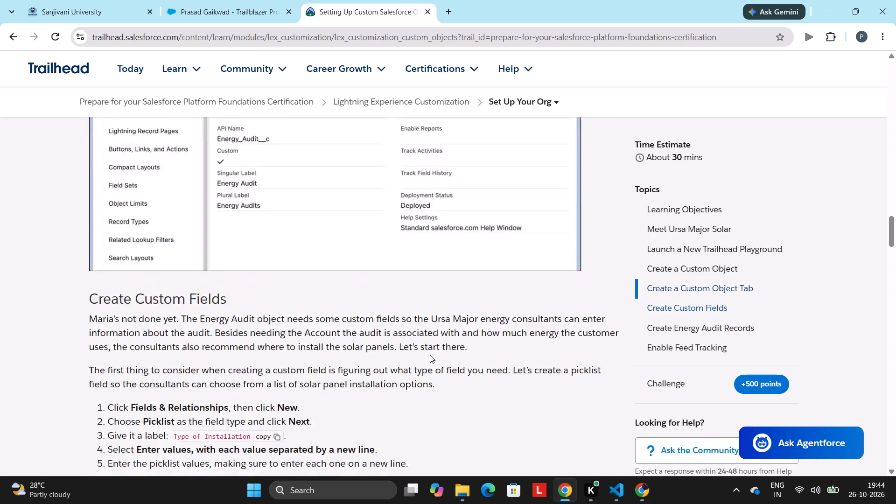
scroll(430, 355, up, 18)
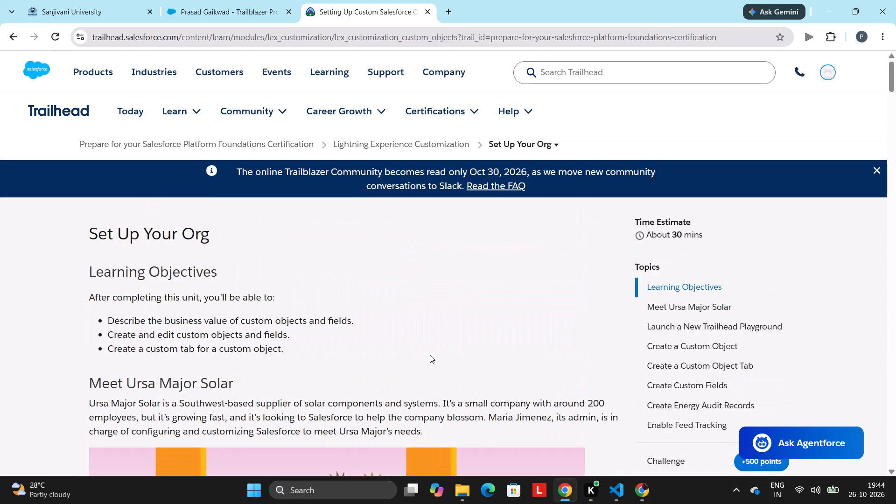
scroll(327, 344, down, 20)
scroll(327, 344, down, 6)
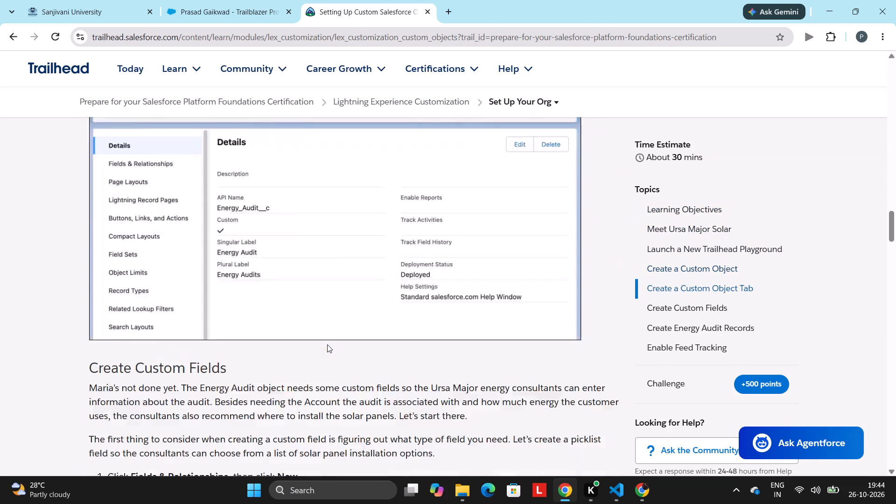
scroll(327, 344, down, 13)
scroll(327, 344, up, 4)
scroll(327, 344, up, 19)
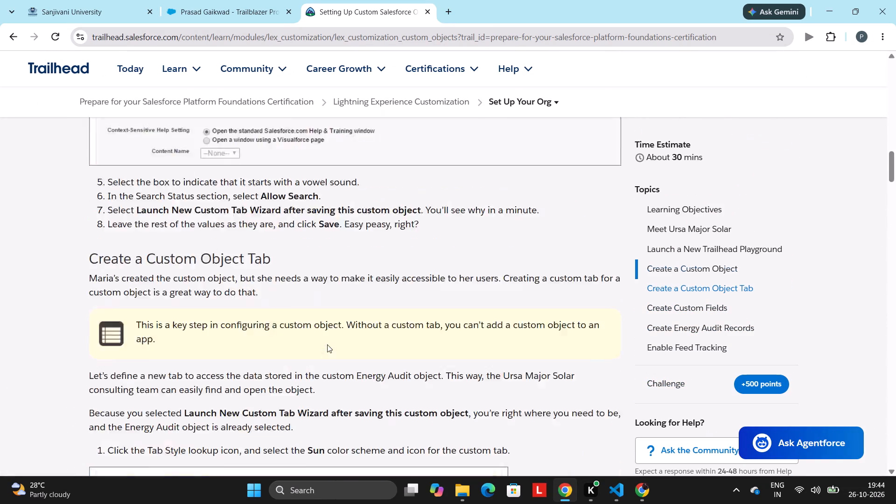
scroll(327, 344, up, 5)
scroll(327, 344, down, 20)
scroll(327, 344, down, 9)
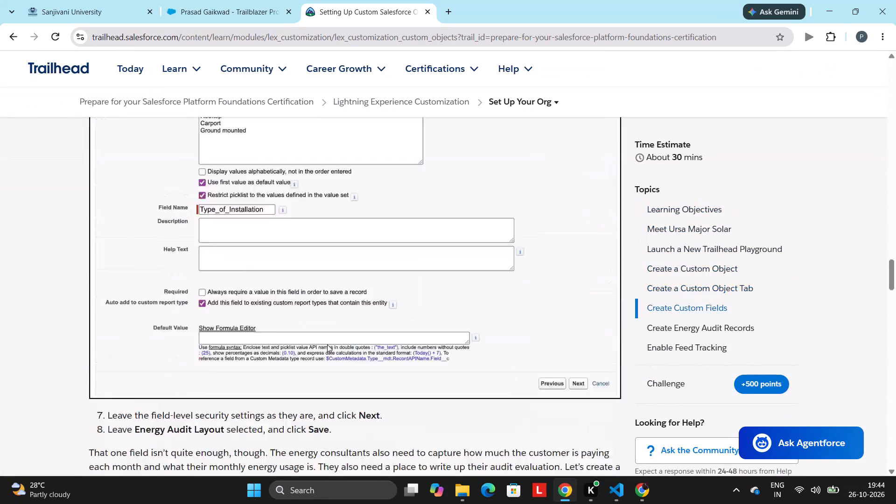
scroll(327, 344, down, 4)
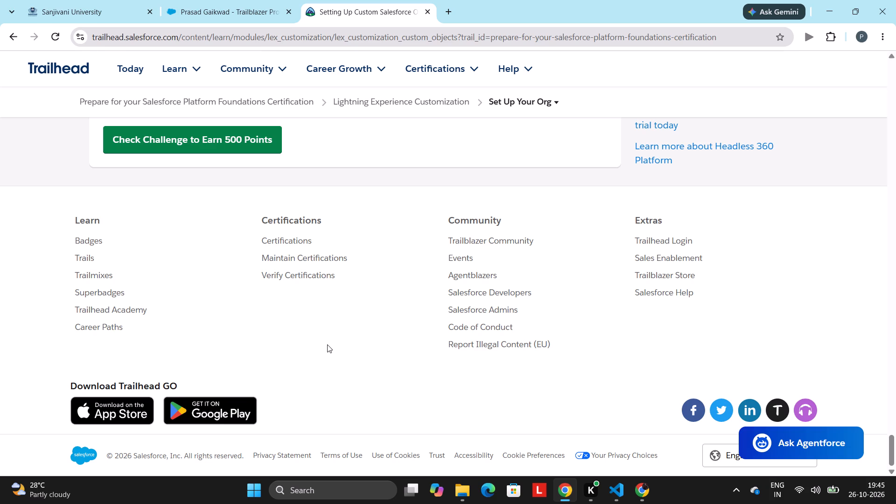
scroll(327, 344, up, 3)
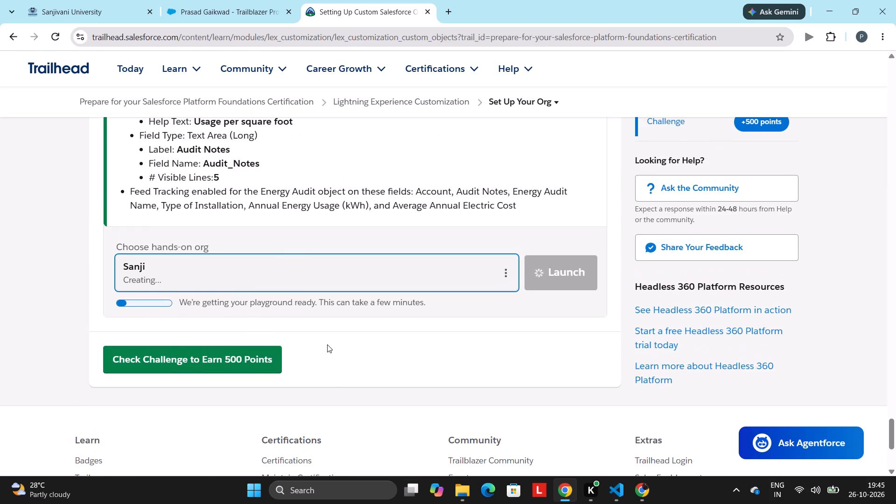
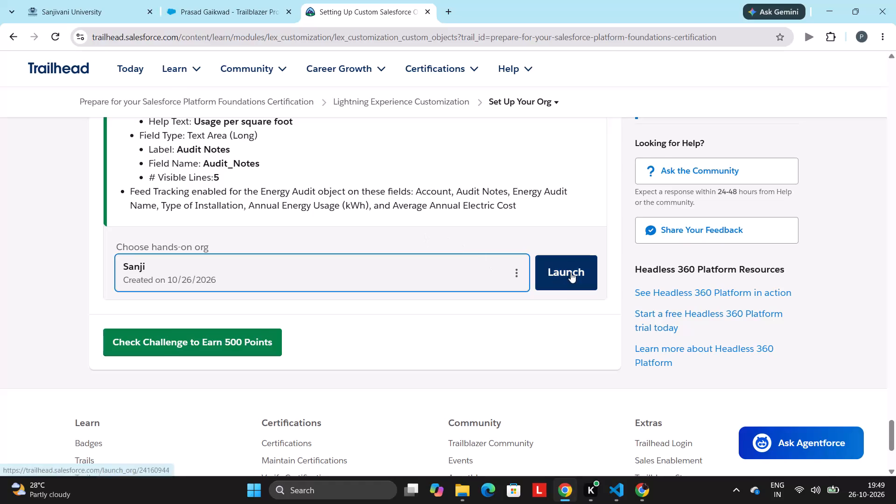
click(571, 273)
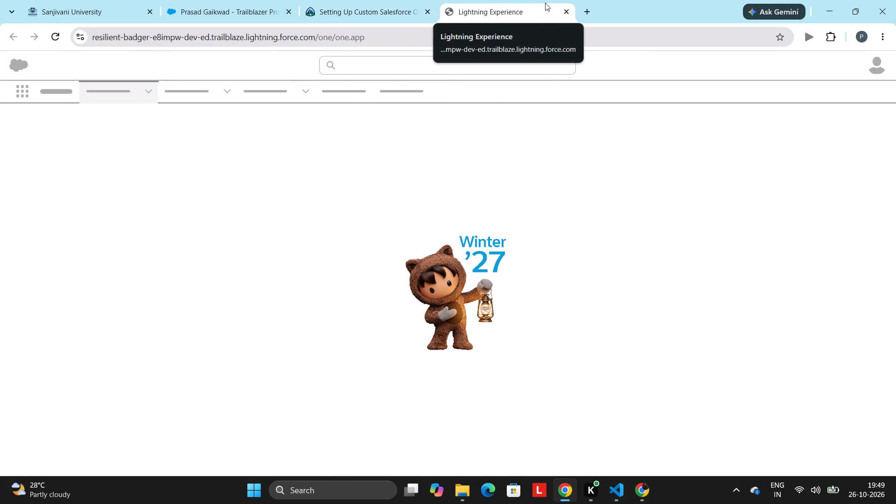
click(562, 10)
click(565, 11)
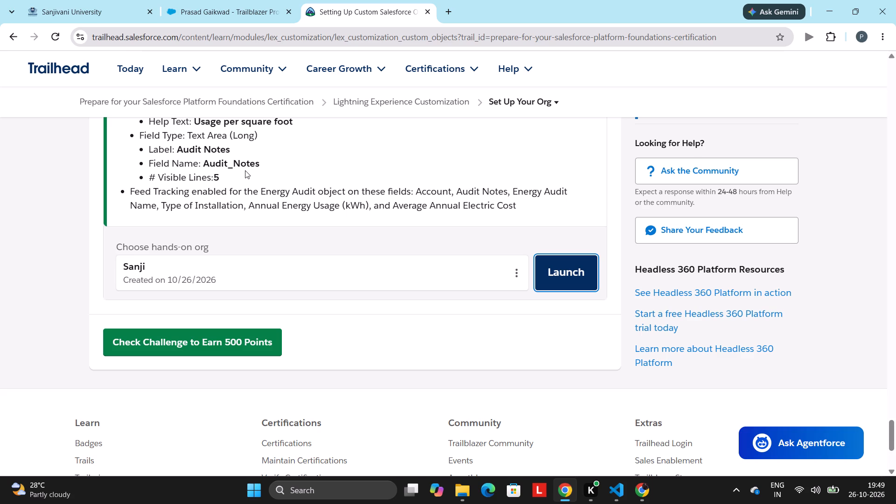
Copy the custom object label Energy Audit from the challenge's requirements in the Trailhead unit.
scroll(245, 170, up, 2)
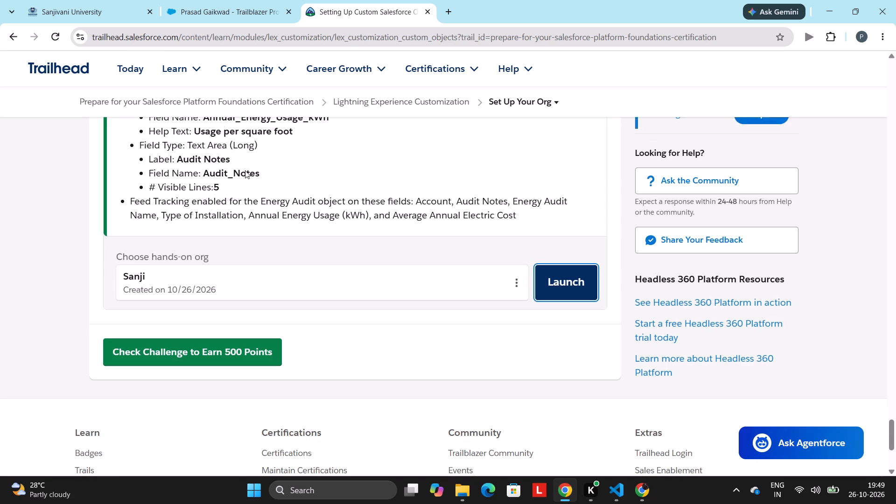
scroll(245, 170, up, 4)
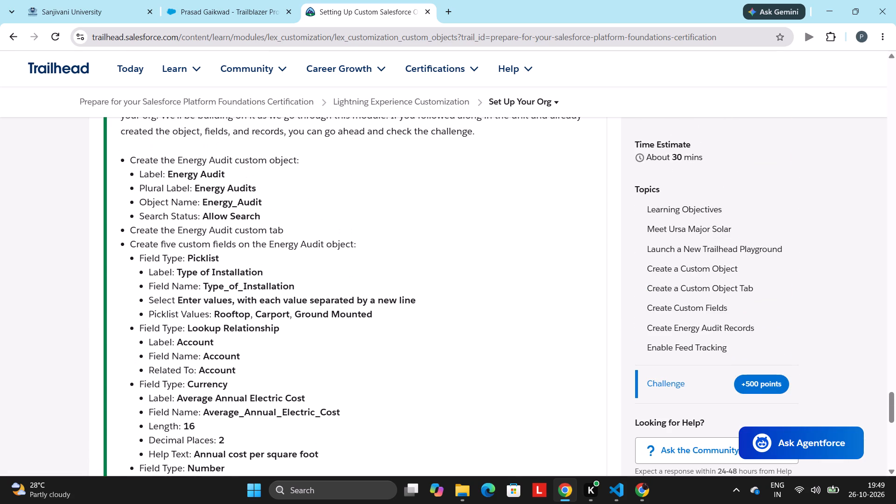
drag(223, 177, 171, 177)
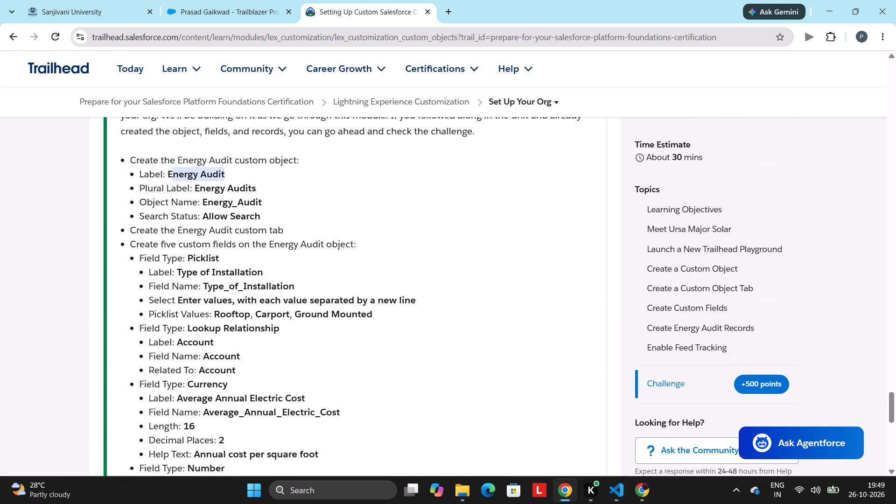
drag(171, 177, 167, 178)
key(ctrl+c)
Launch the Sanji playground, open its Setup and dismiss the notification permission request.
click(284, 203)
scroll(284, 203, down, 8)
scroll(284, 203, up, 1)
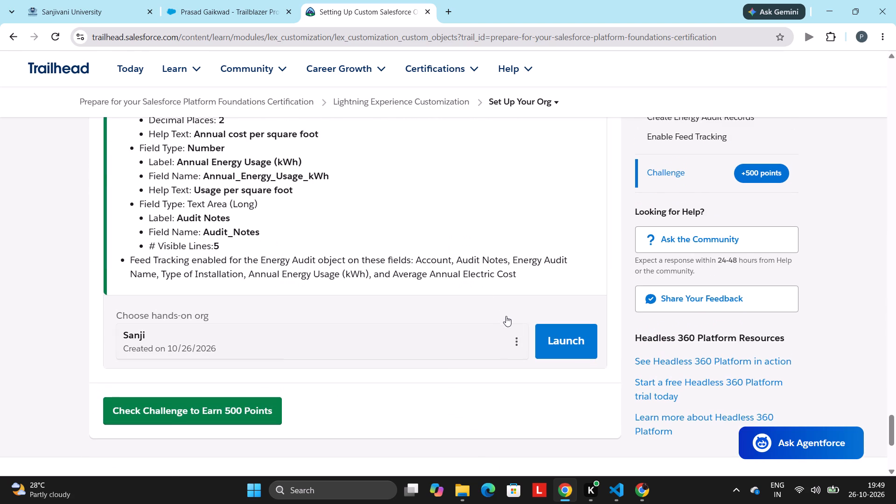
click(547, 336)
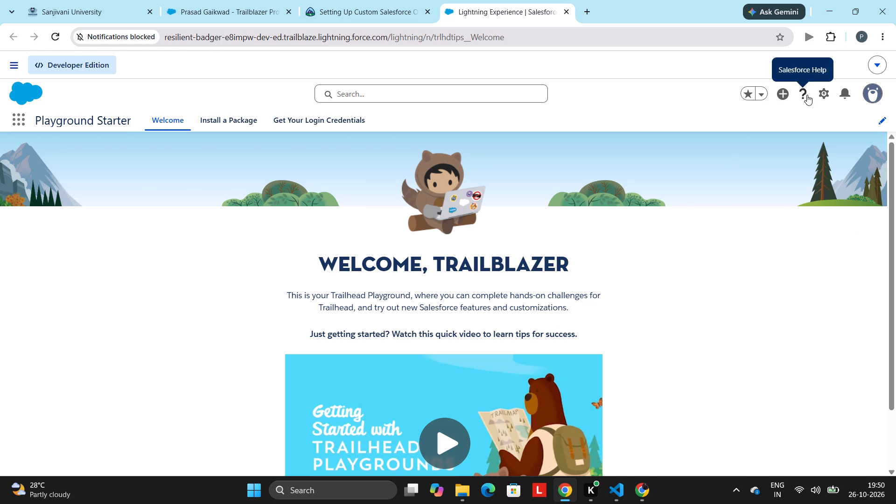
click(821, 94)
click(785, 125)
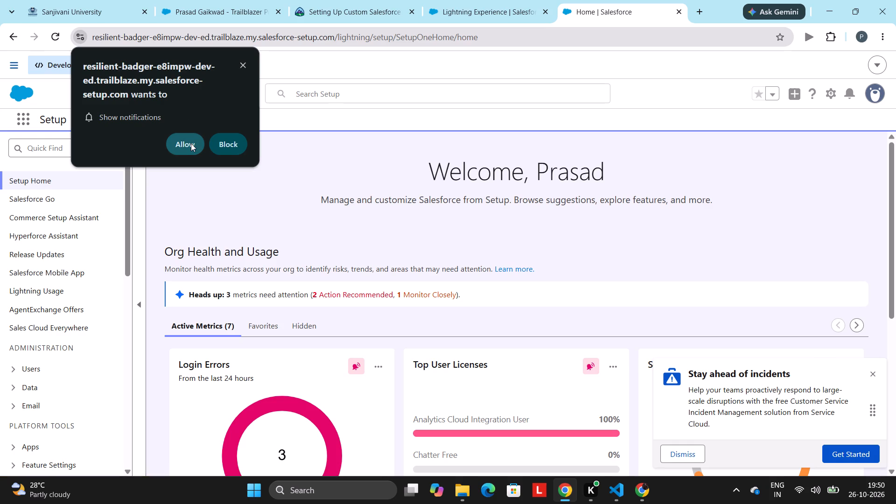
click(245, 57)
click(245, 63)
Start a new custom object in Object Manager and enter the copied Energy Audit as its label.
click(155, 115)
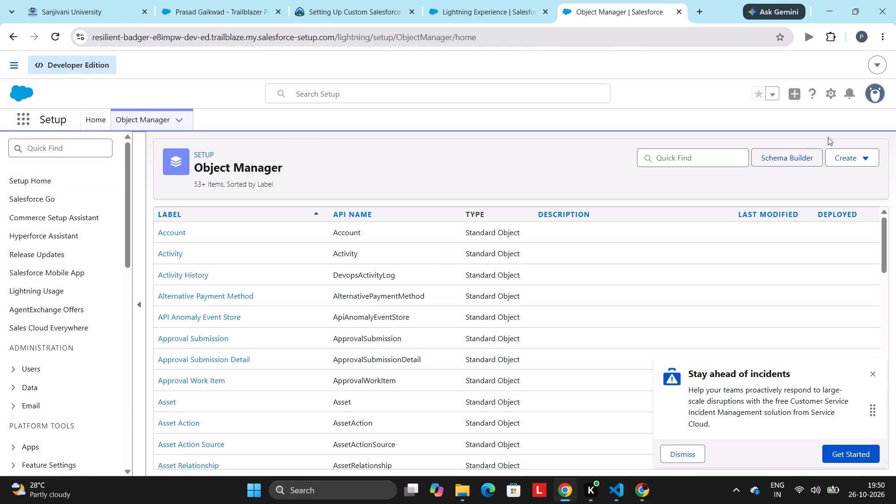
click(842, 153)
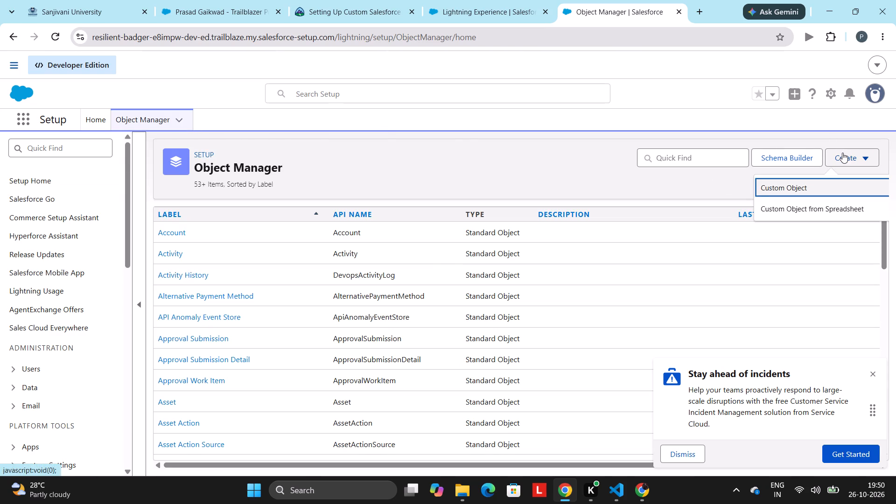
click(830, 190)
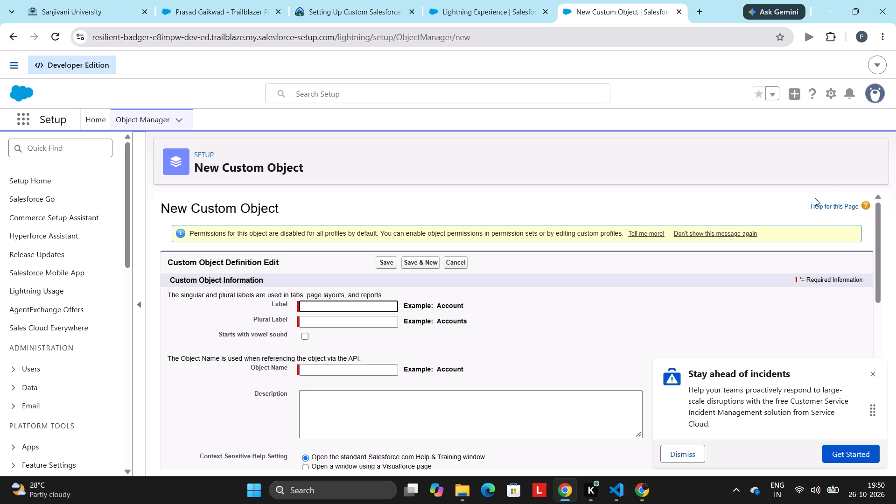
click(358, 303)
key(ctrl+v)
click(348, 318)
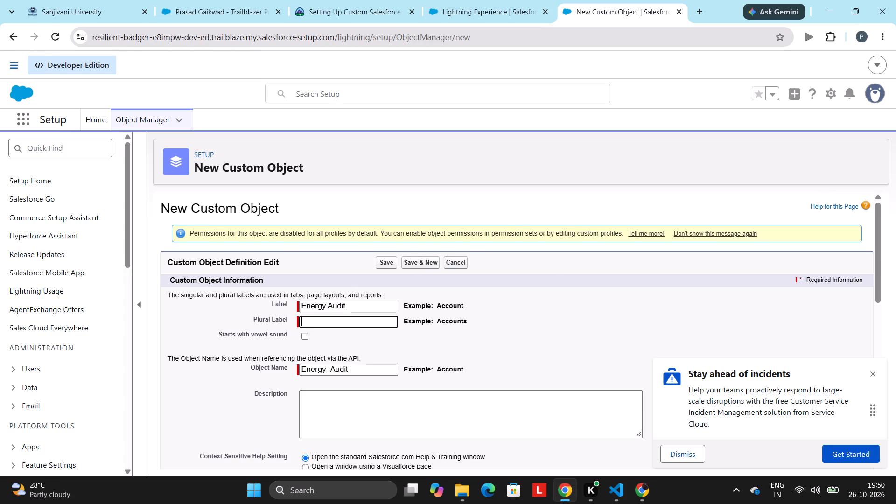
Close the browser tab with the playground's welcome page.
click(463, 7)
click(545, 8)
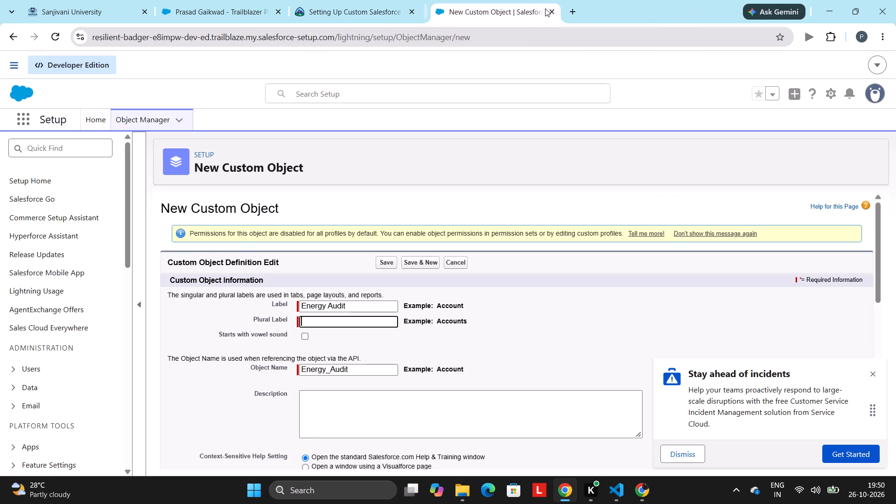
Check the plural label in the Trailhead requirements and set the new object's plural label to Energy Audits.
click(346, 0)
scroll(393, 200, up, 2)
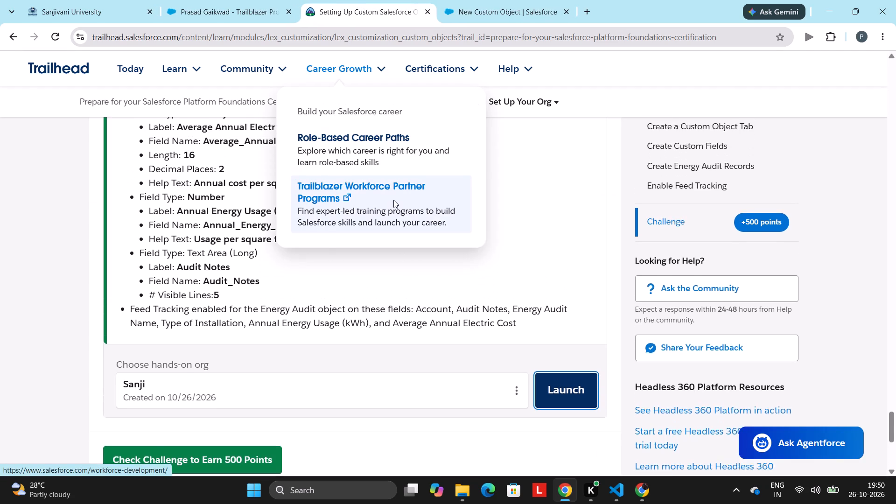
scroll(393, 200, up, 2)
click(234, 232)
scroll(234, 232, up, 2)
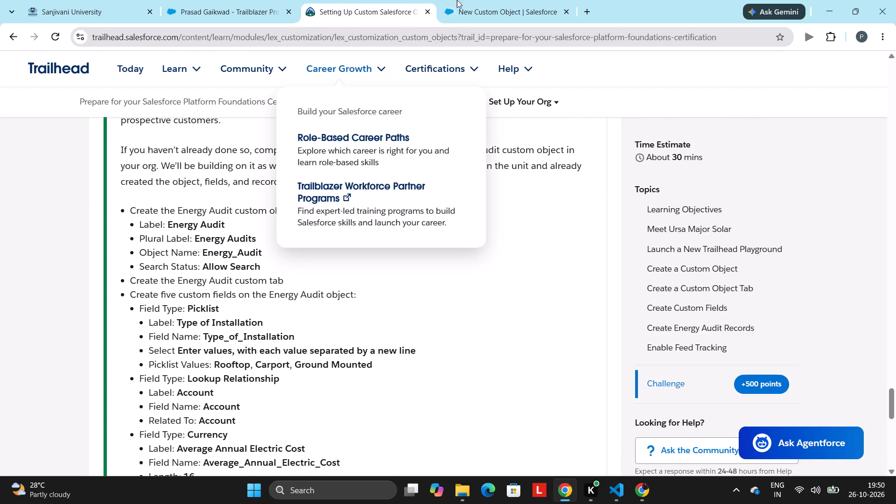
click(471, 0)
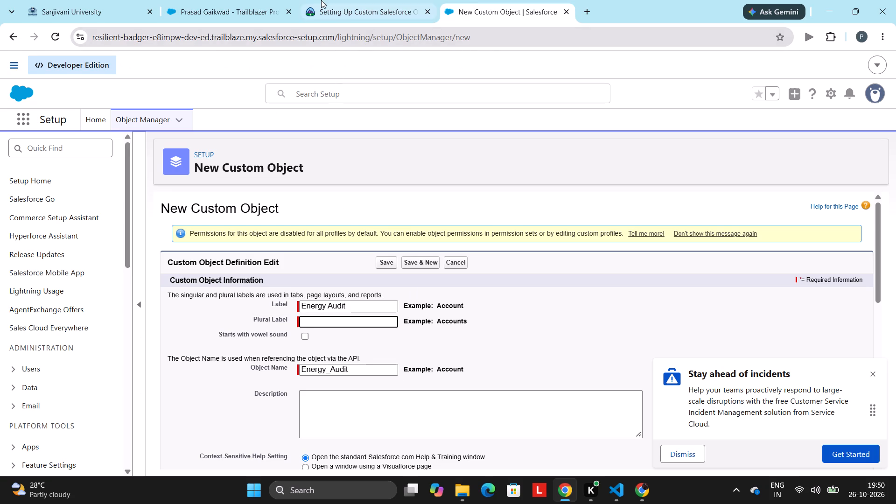
click(336, 327)
key(ctrl+v)
key(s)
Enable Allow Search for the Energy Audit object and save the object definition.
scroll(412, 345, down, 1)
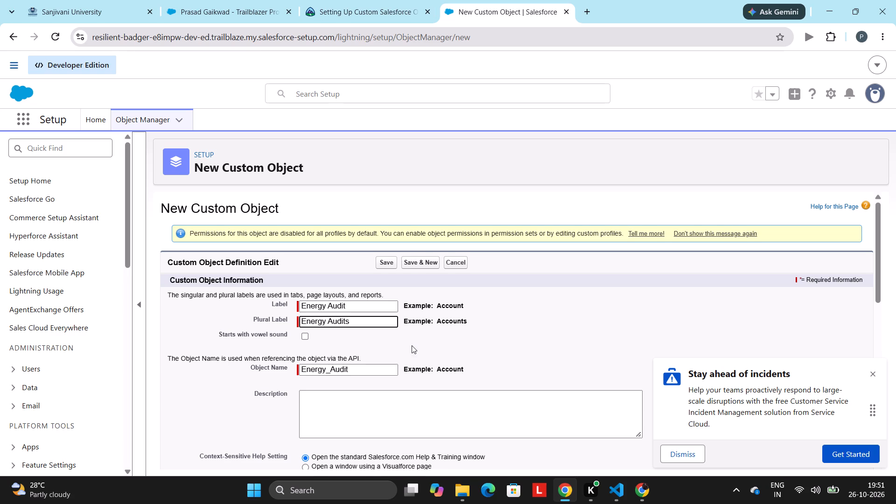
scroll(412, 345, down, 1)
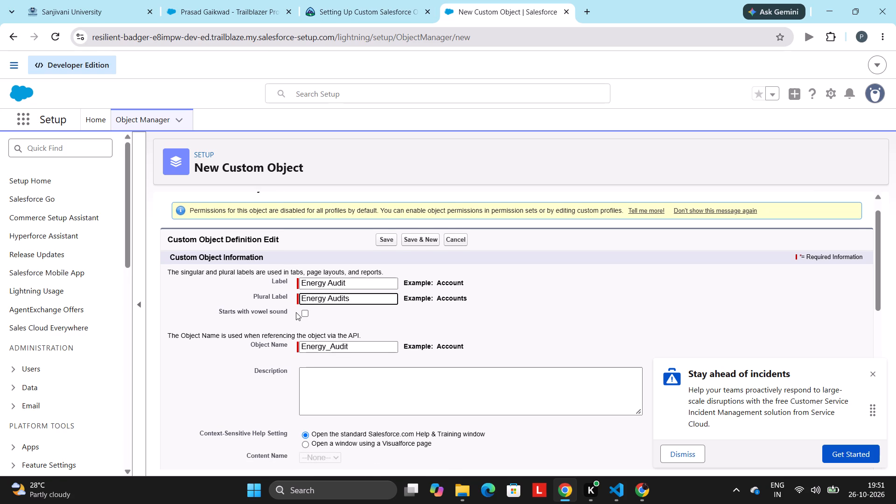
scroll(296, 312, down, 1)
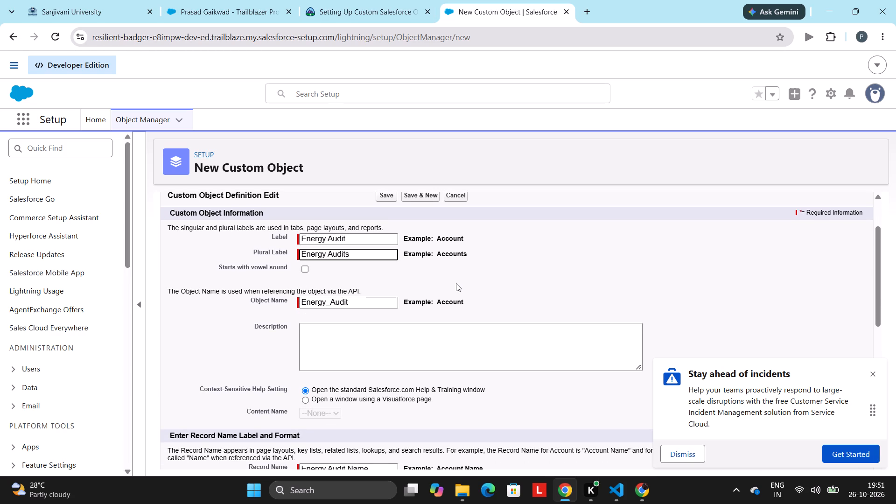
scroll(456, 283, down, 3)
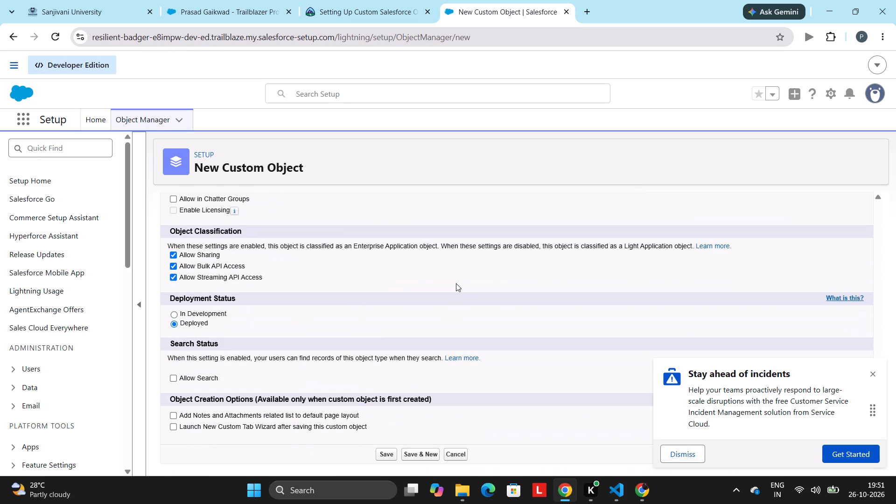
scroll(456, 283, down, 3)
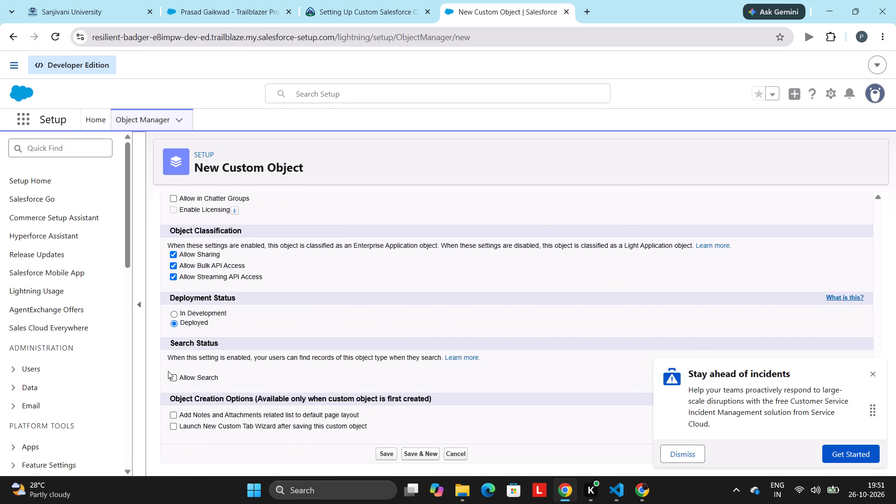
click(174, 375)
click(388, 453)
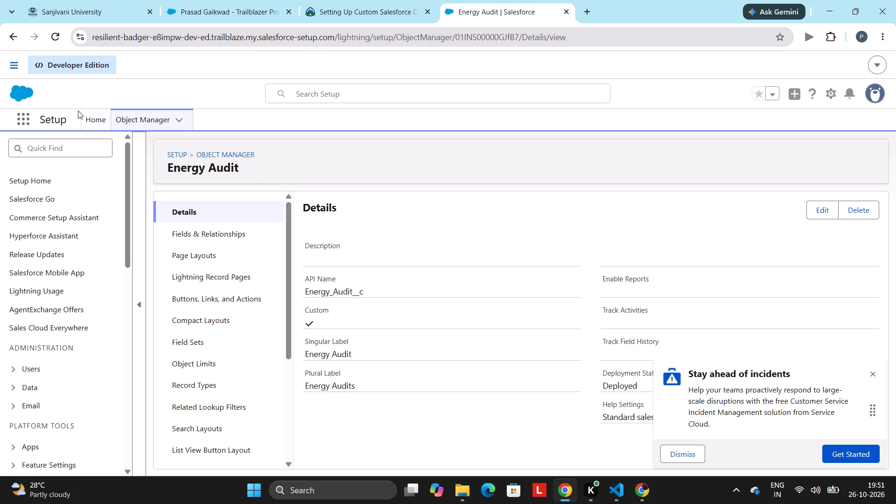
Find the Tabs page in Setup and start a new custom object tab.
click(91, 120)
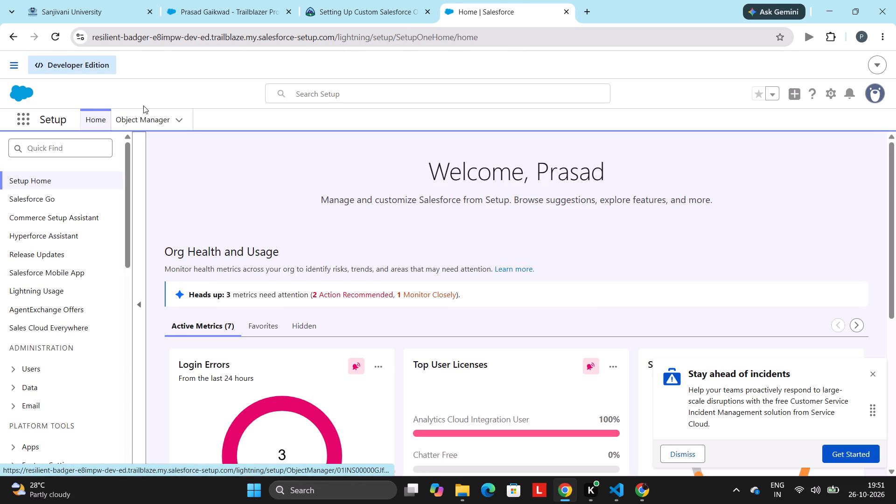
click(47, 153)
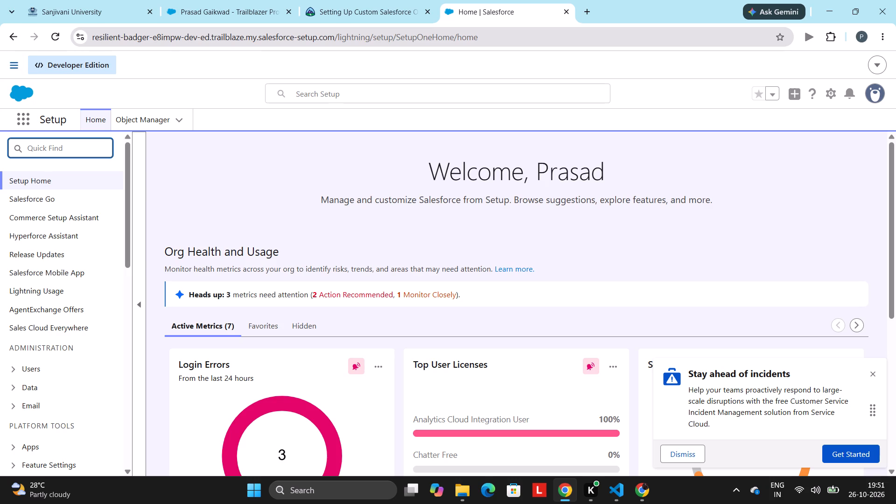
key(t)
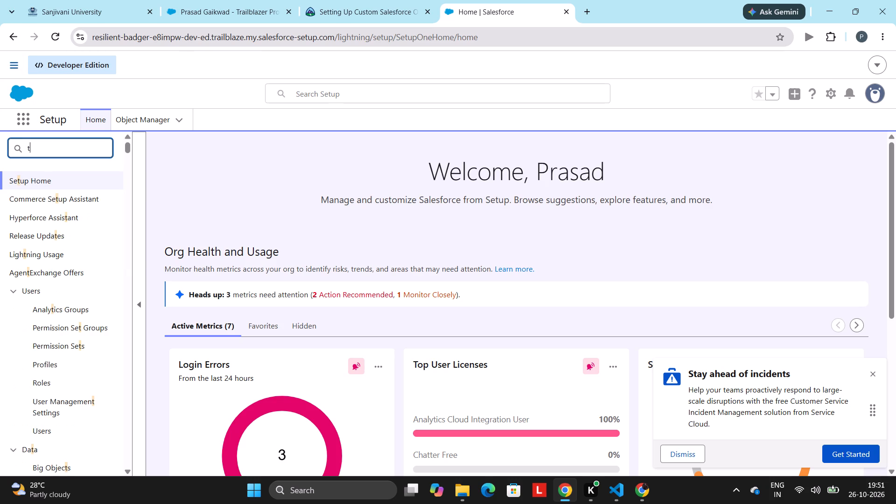
text(abs)
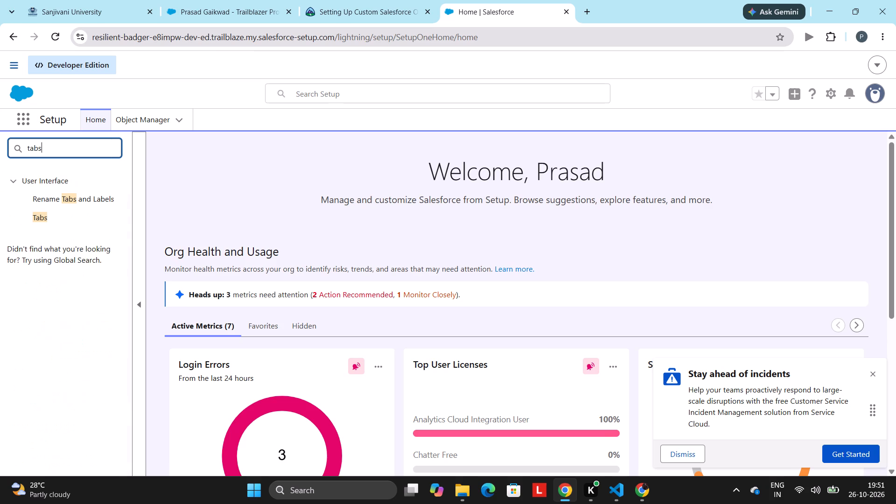
click(45, 210)
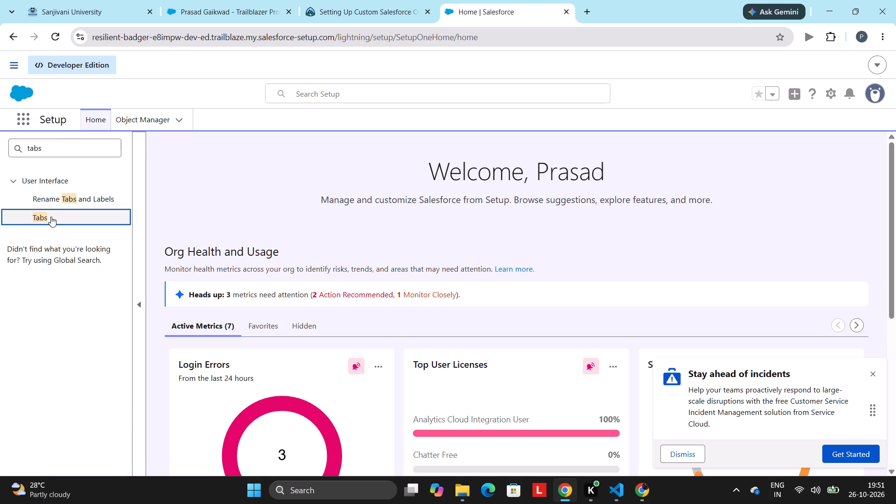
click(42, 218)
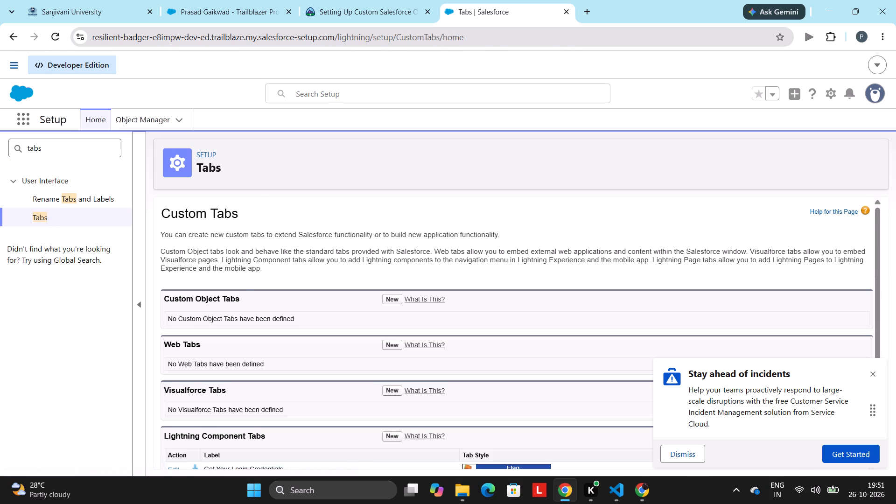
scroll(244, 278, down, 3)
scroll(244, 278, up, 2)
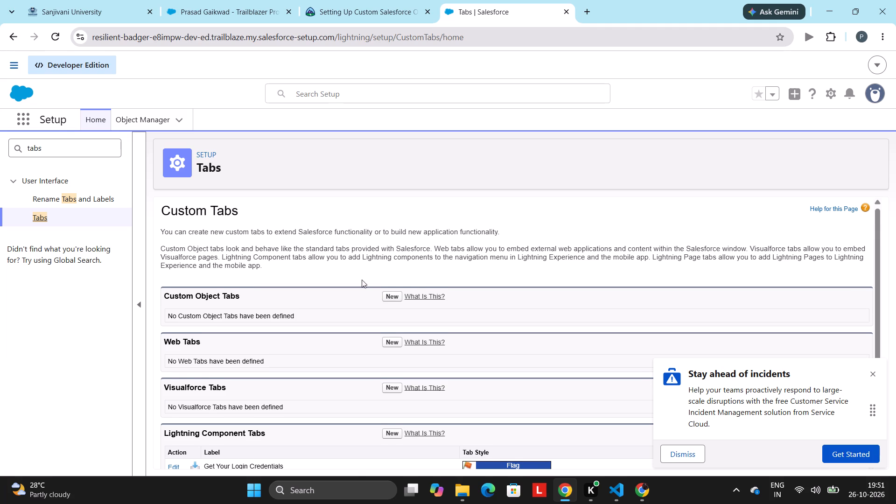
click(397, 301)
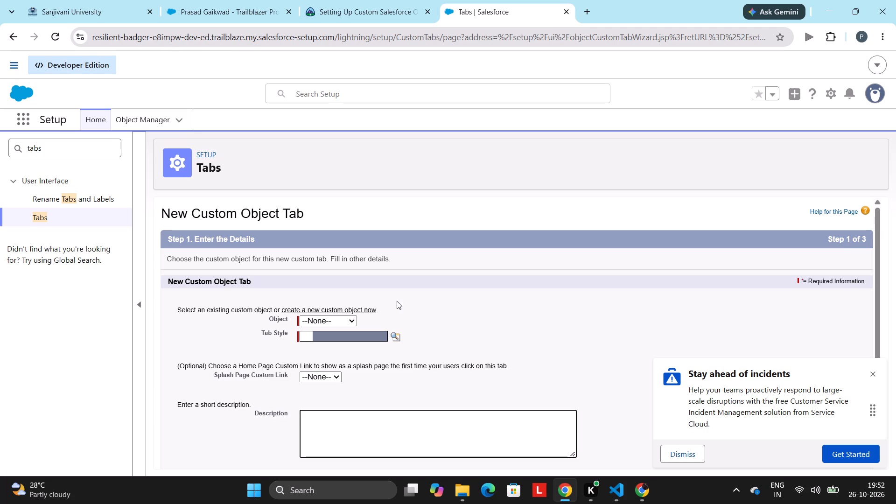
Set the new tab's object to Energy Audit and its tab style to Fan, leaving the splash page link at None.
drag(322, 329, 334, 327)
click(334, 327)
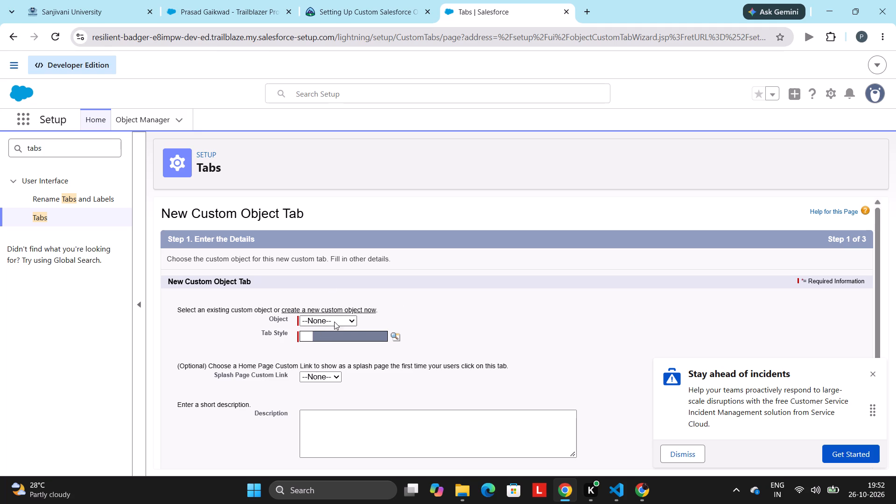
click(336, 319)
click(336, 350)
click(319, 338)
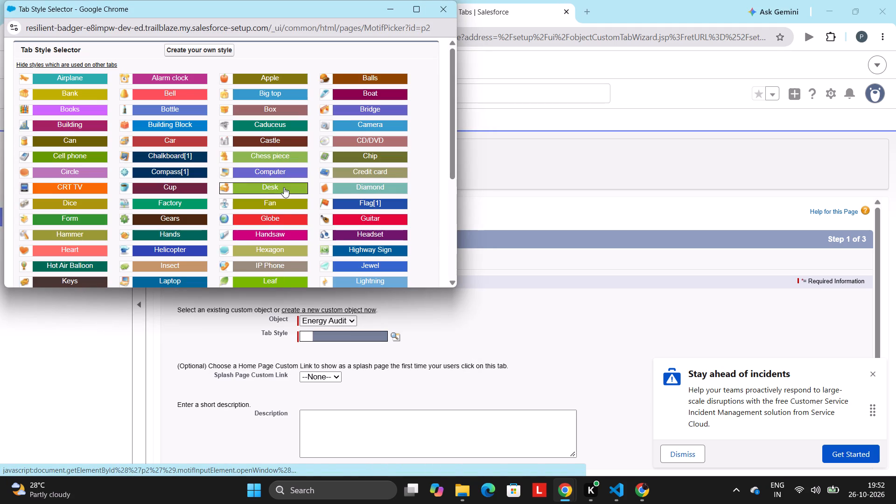
click(284, 200)
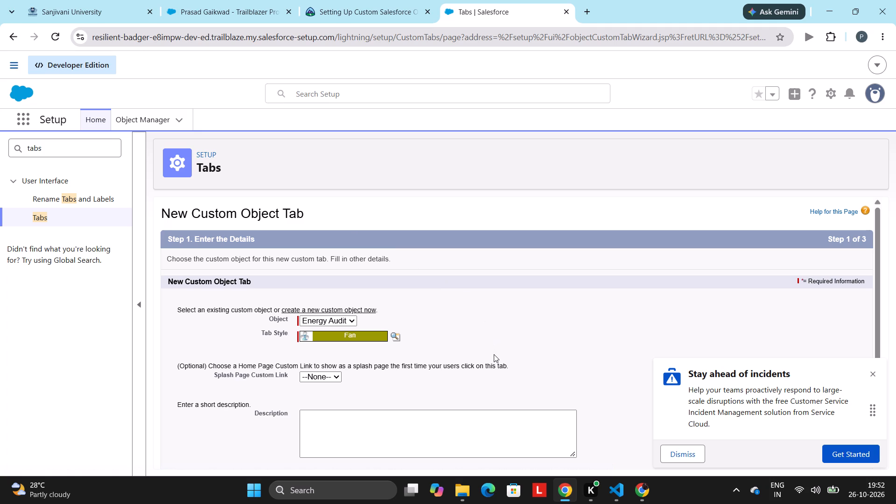
scroll(494, 354, down, 3)
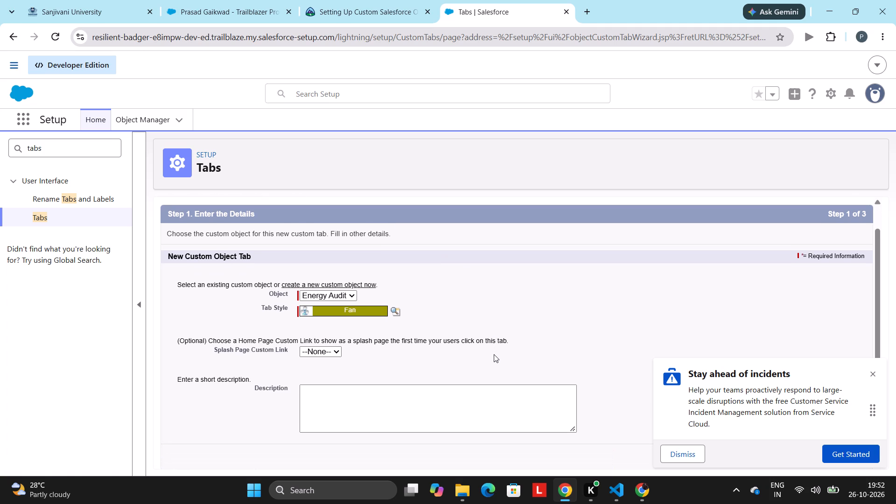
scroll(494, 354, down, 2)
click(318, 352)
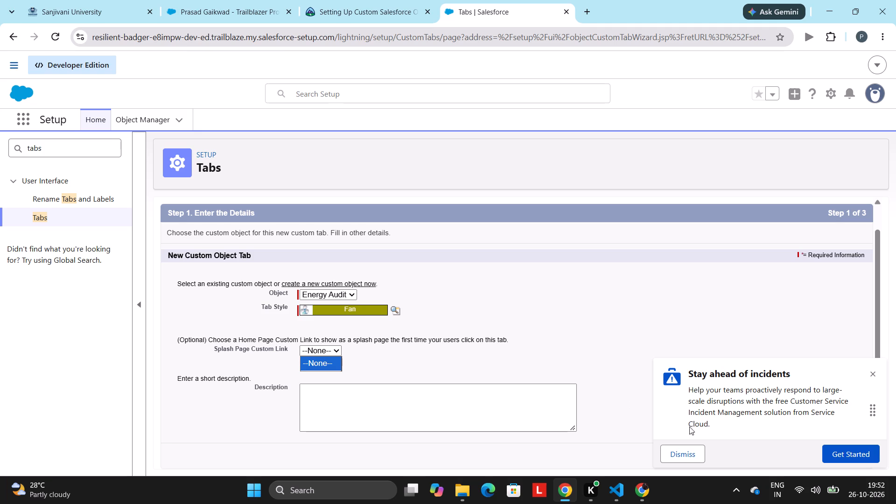
click(871, 371)
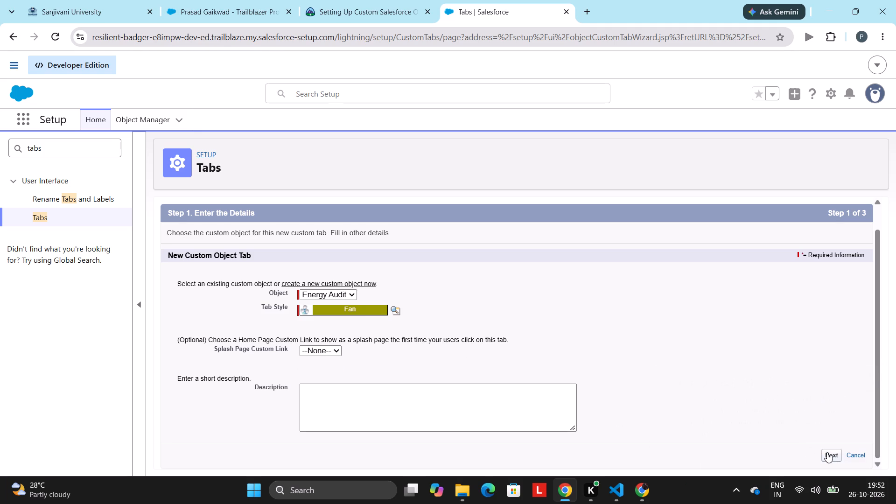
click(827, 452)
Keep the default profile visibility and the tab's inclusion in all custom apps, and save the Energy Audits tab.
scroll(487, 301, down, 4)
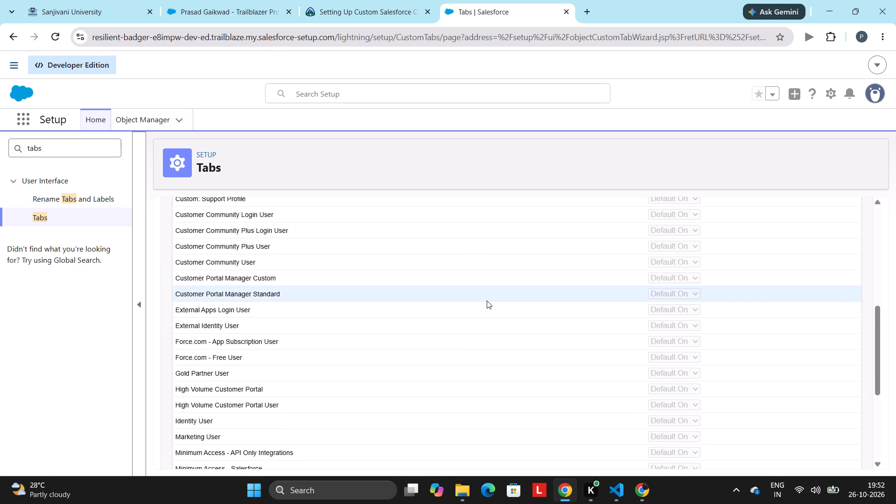
scroll(487, 301, down, 1)
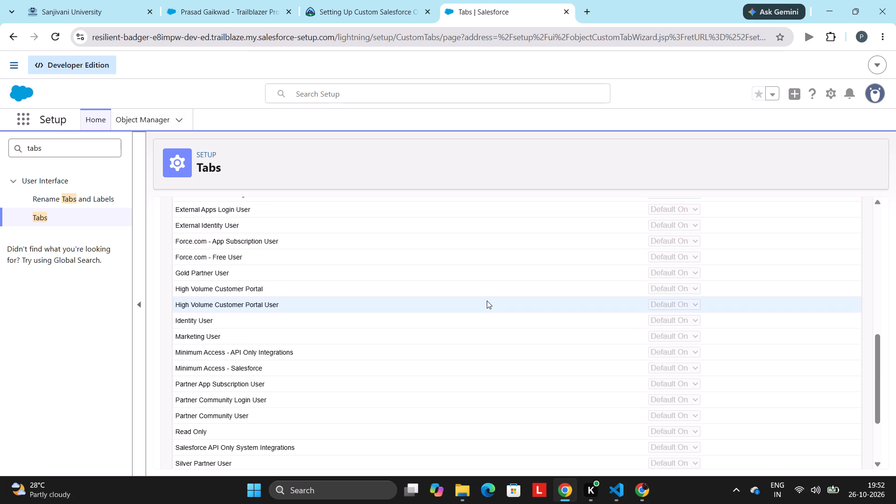
scroll(550, 203, down, 7)
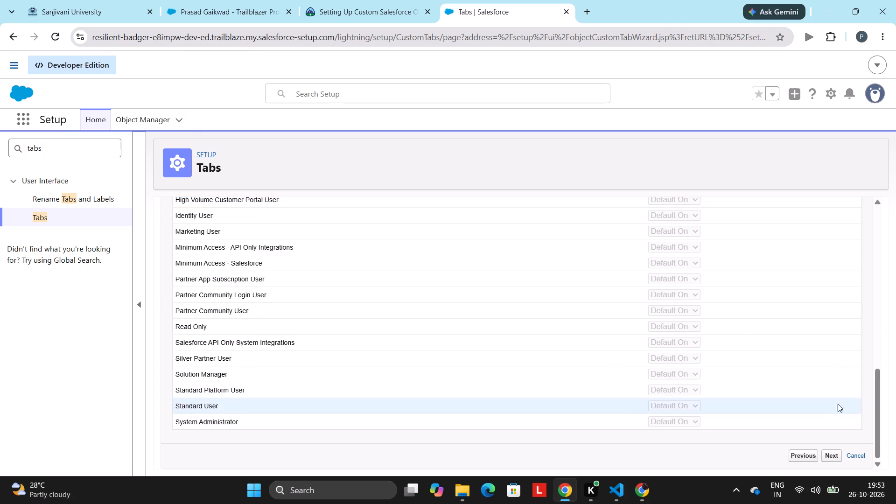
click(829, 454)
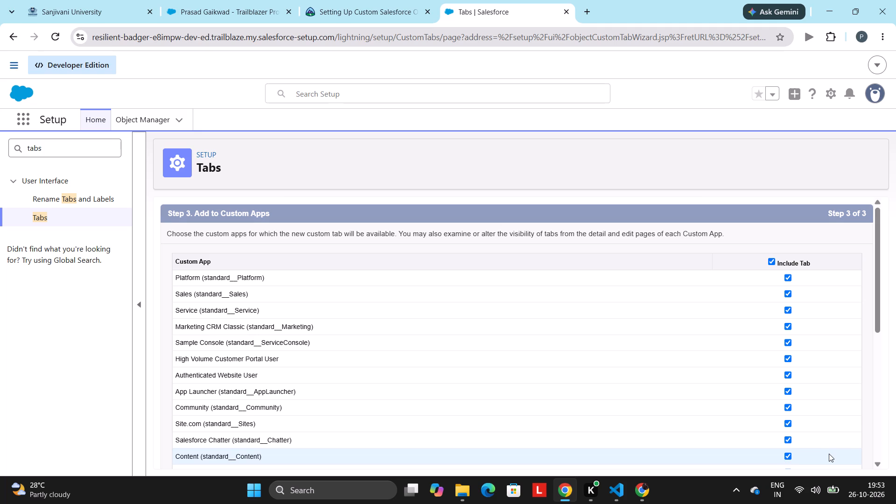
scroll(665, 411, down, 5)
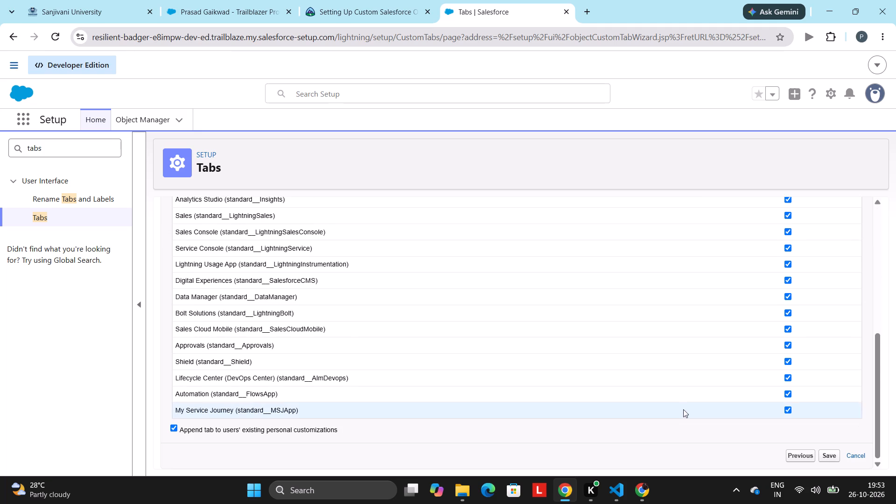
click(828, 450)
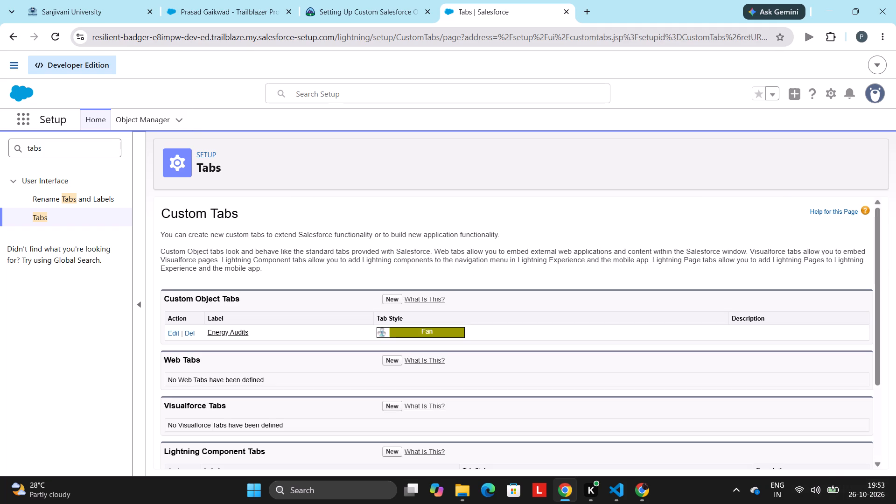
Search Object Manager for energy and open the Energy Audit object's fields and relationships.
scroll(381, 286, down, 2)
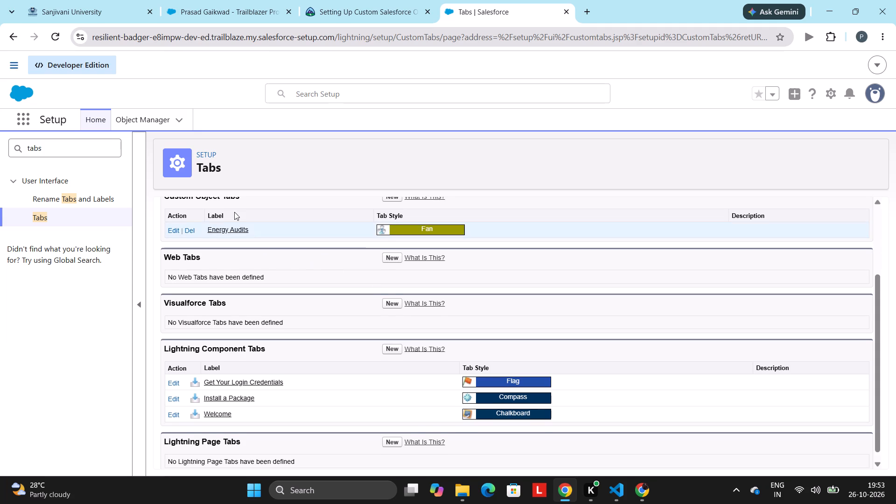
click(160, 105)
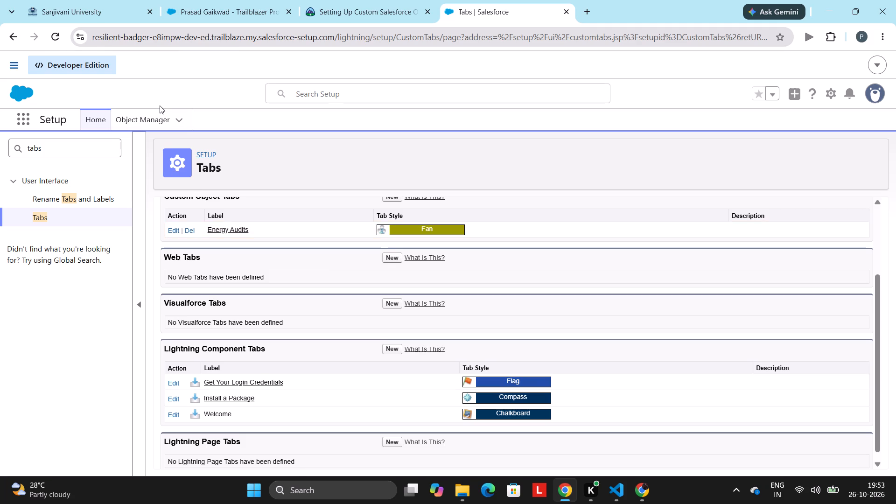
click(163, 114)
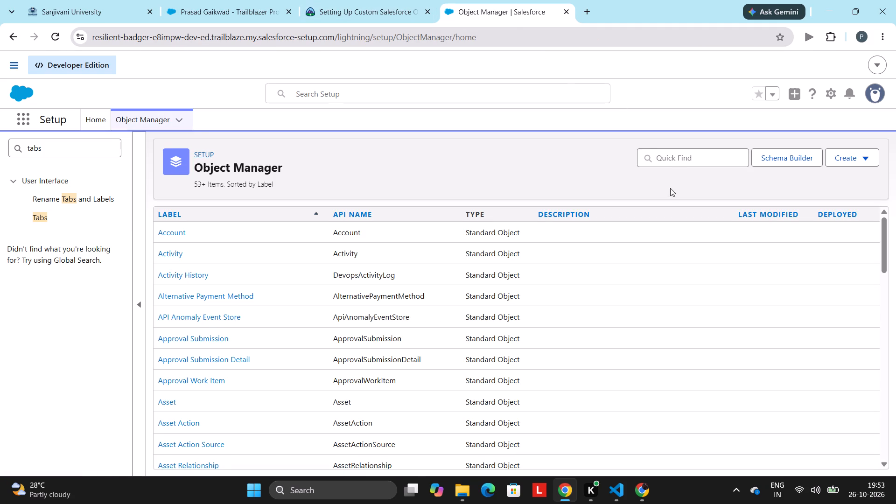
click(669, 157)
key(e)
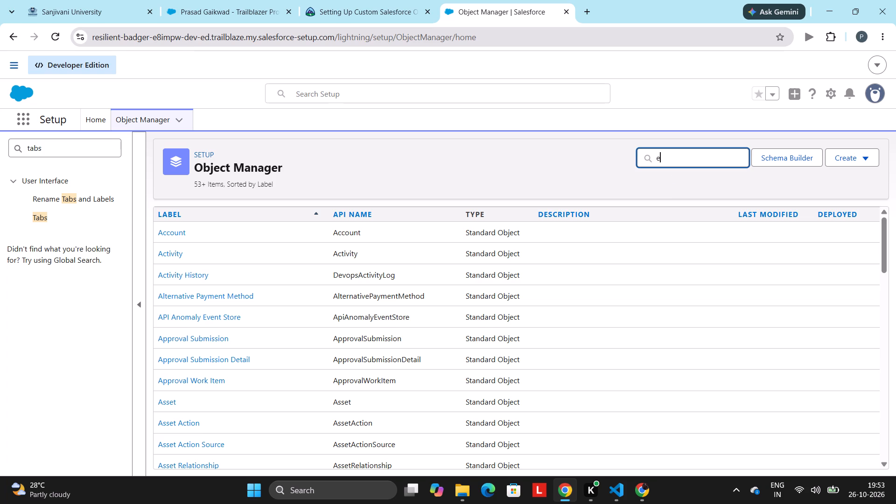
text(ner)
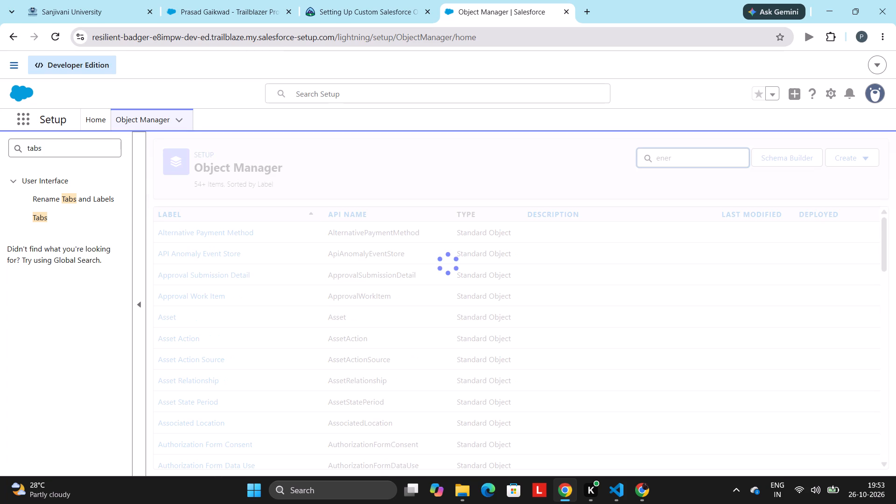
text(gy)
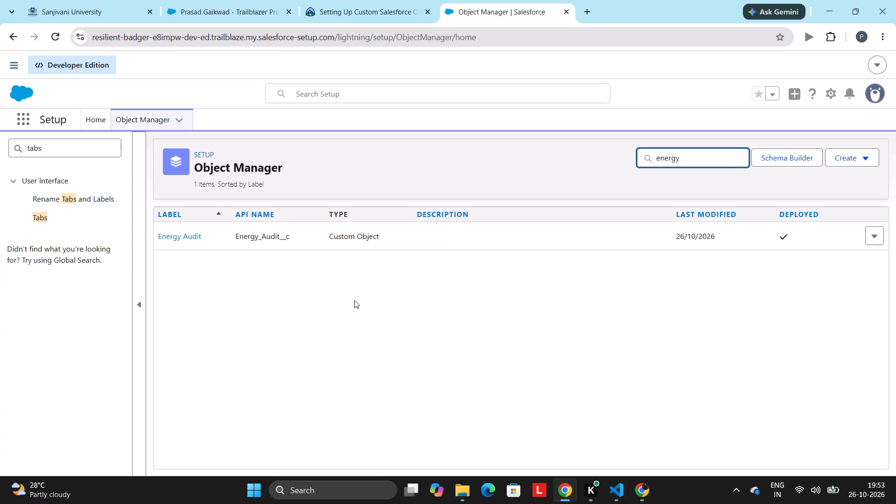
click(180, 237)
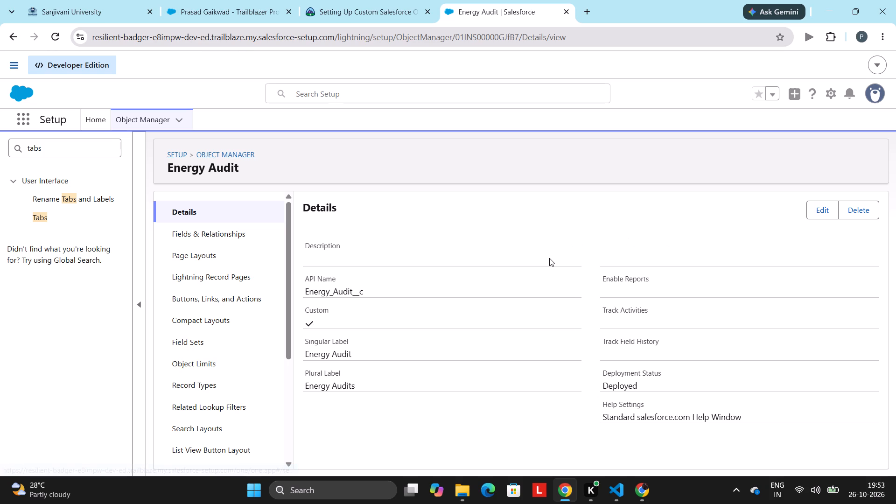
click(238, 230)
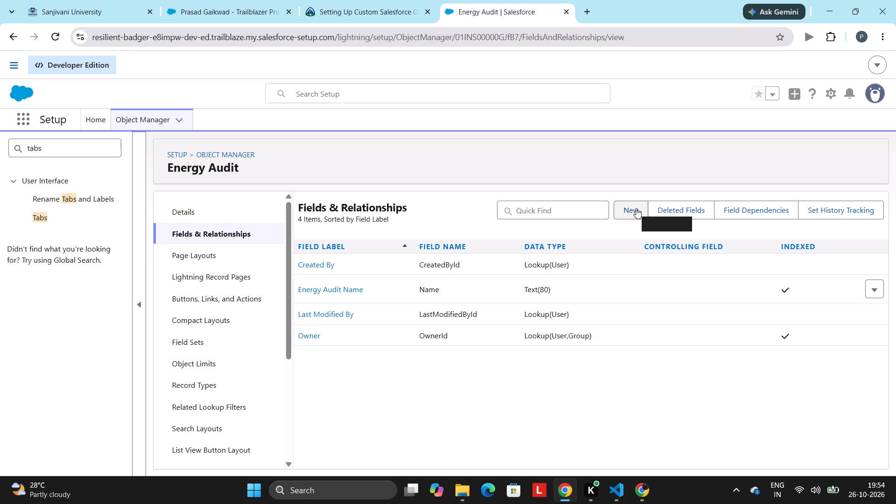
Start a new custom field on the Energy Audit object with the Picklist data type and proceed to its details.
click(636, 208)
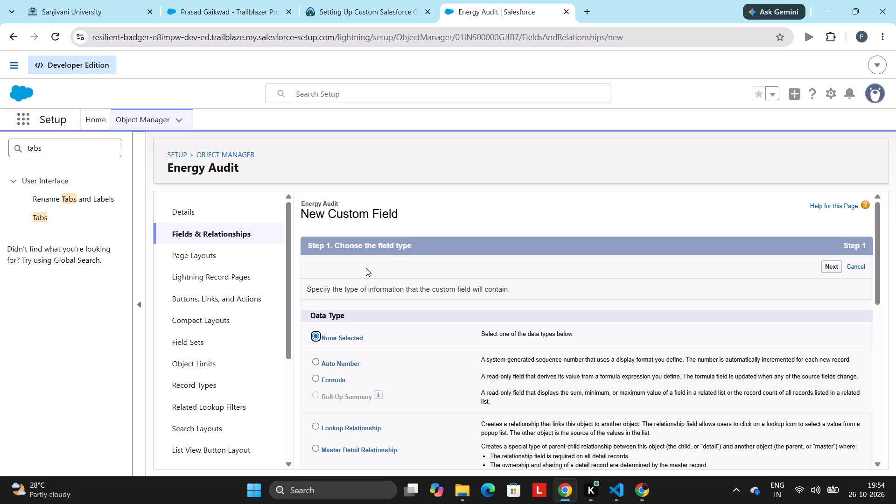
scroll(366, 268, down, 5)
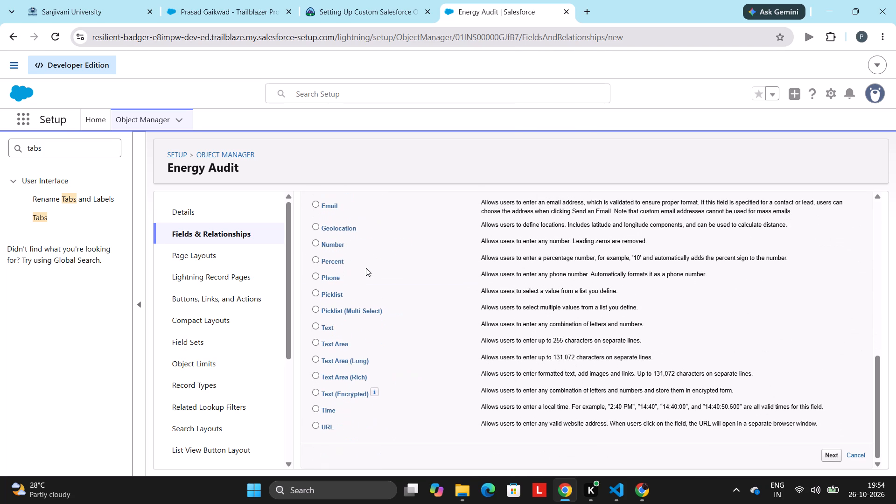
scroll(366, 268, down, 2)
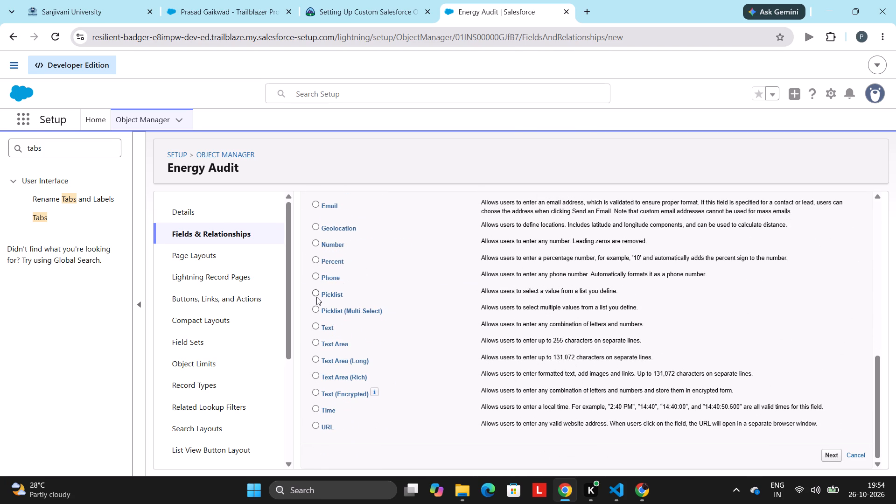
click(316, 297)
click(316, 293)
scroll(599, 267, up, 9)
click(838, 269)
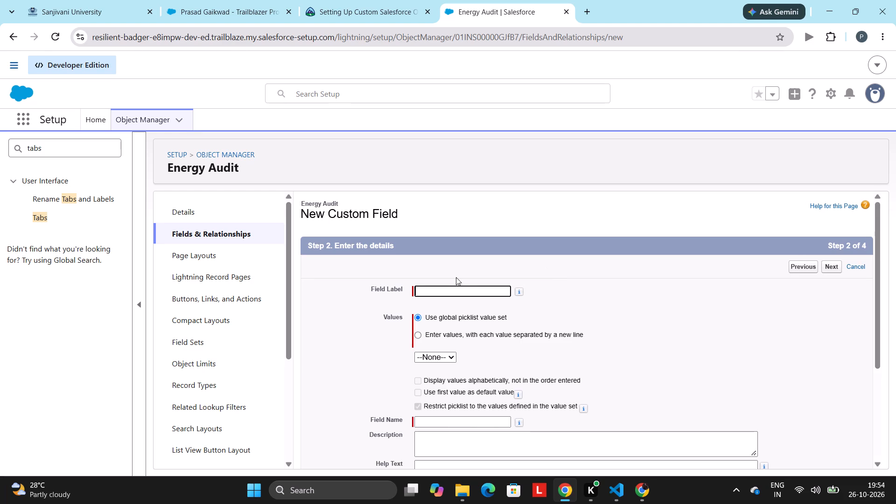
Copy the label Type of Installation from the Trailhead challenge into the picklist's field label, with field name Type_of_Installation.
click(449, 288)
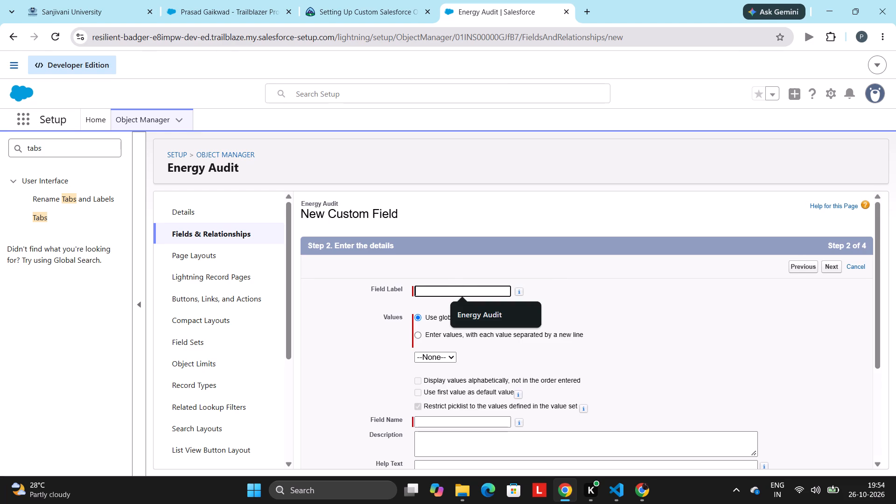
click(374, 0)
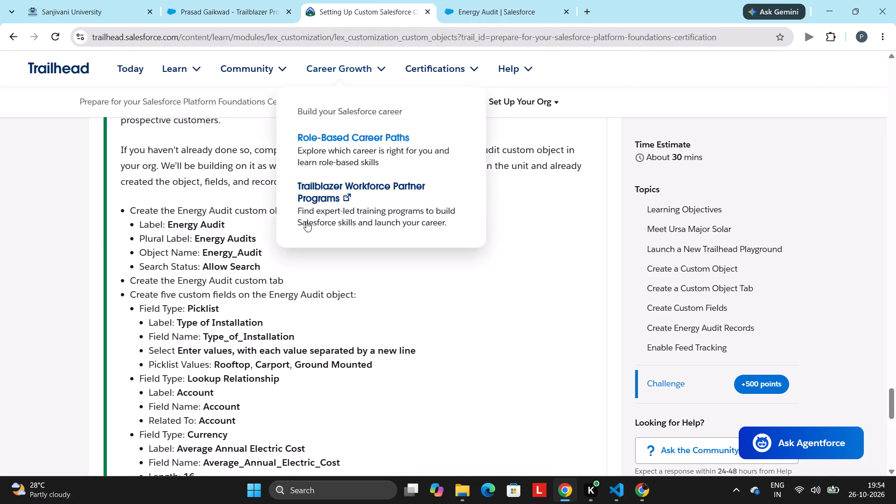
scroll(226, 308, down, 1)
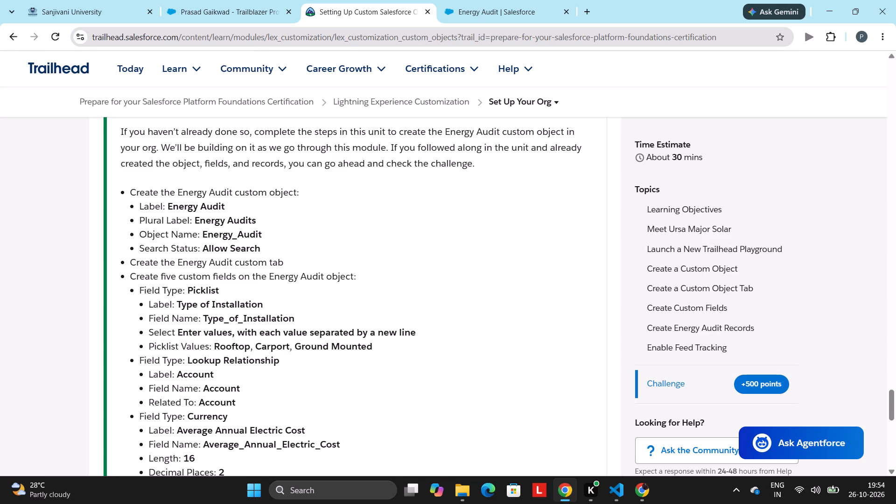
drag(179, 303, 264, 300)
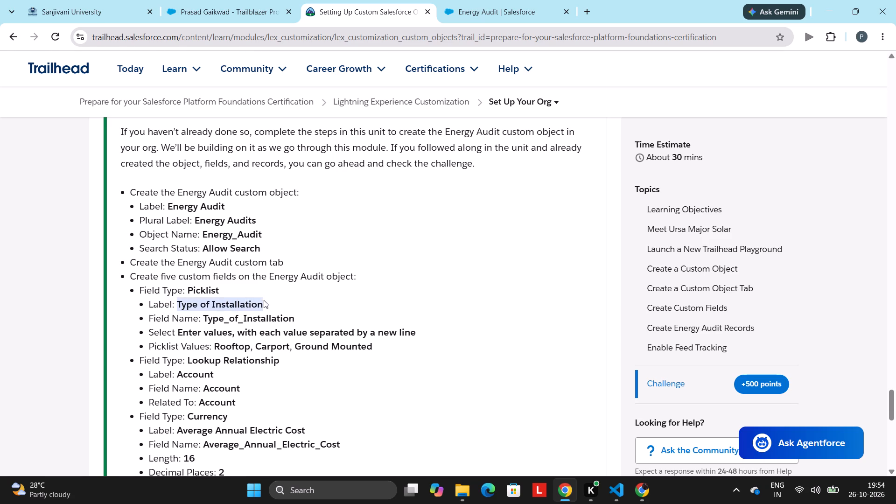
drag(264, 300, 266, 306)
key(ctrl+c)
click(459, 0)
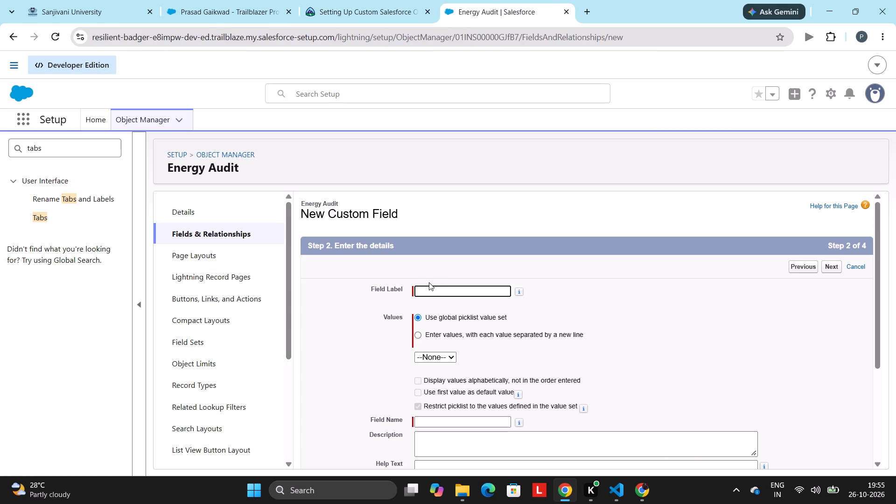
click(435, 293)
key(ctrl+v)
click(309, 0)
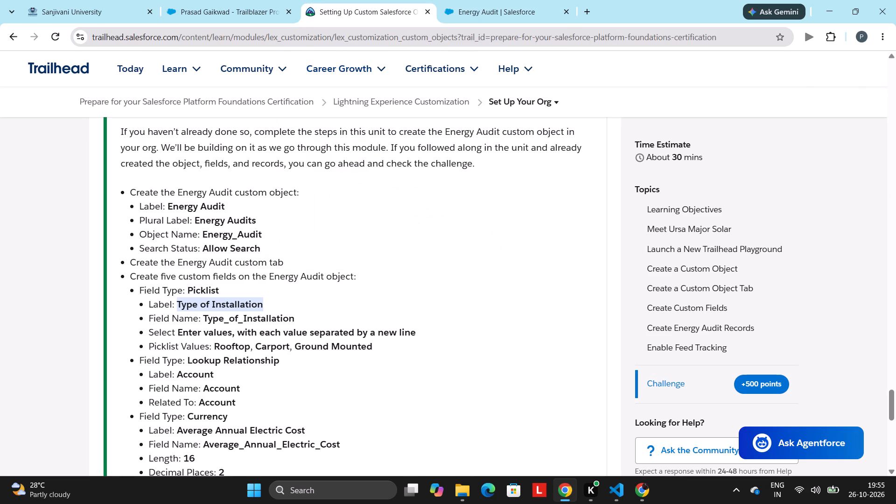
click(481, 0)
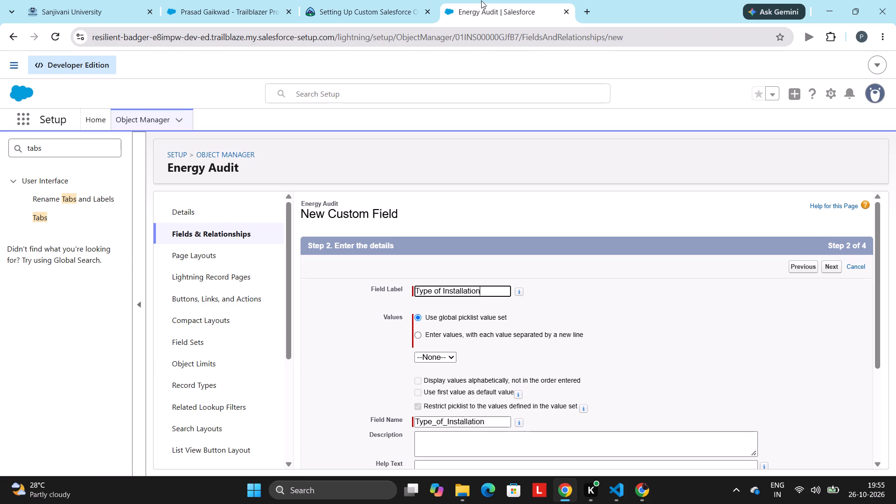
Choose entering values instead of a global value set, and copy in Rooftop, Carport, Ground Mounted from the challenge on one line.
scroll(483, 339, down, 2)
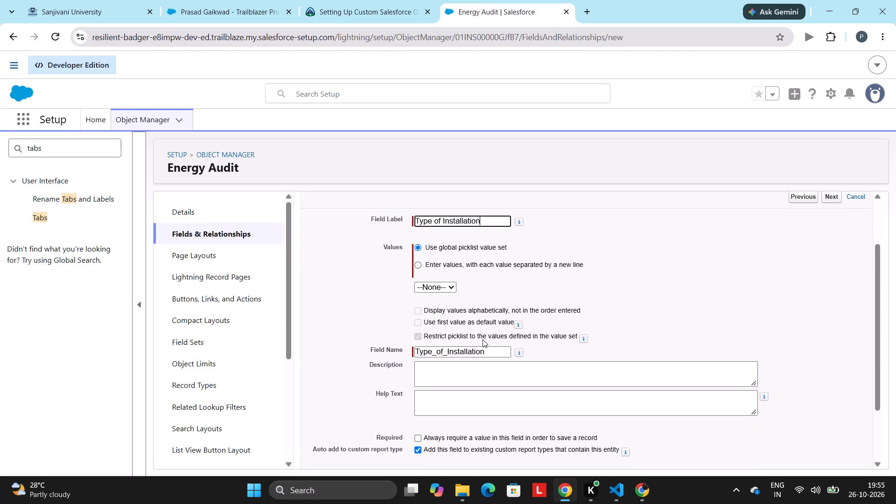
click(392, 0)
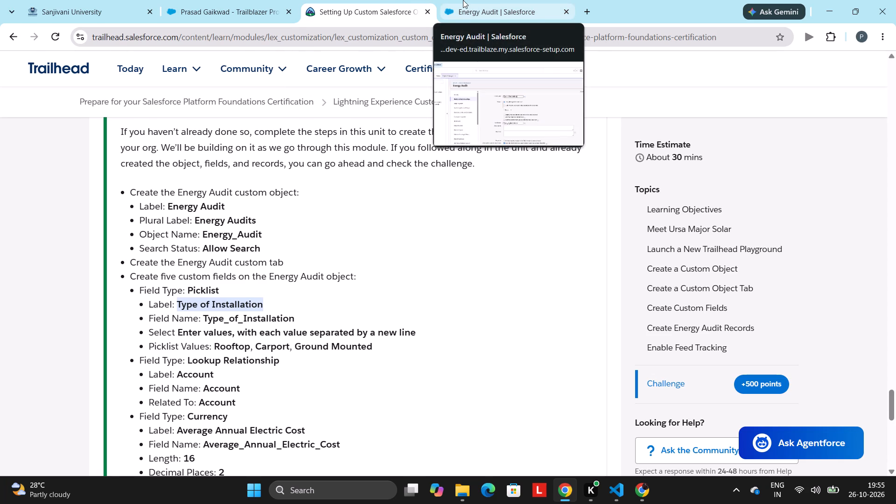
click(463, 0)
scroll(460, 338, down, 1)
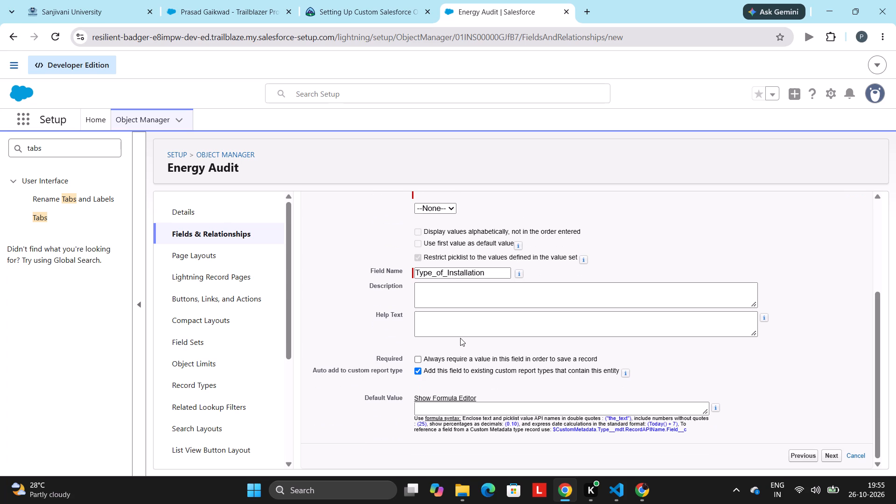
scroll(434, 252, up, 7)
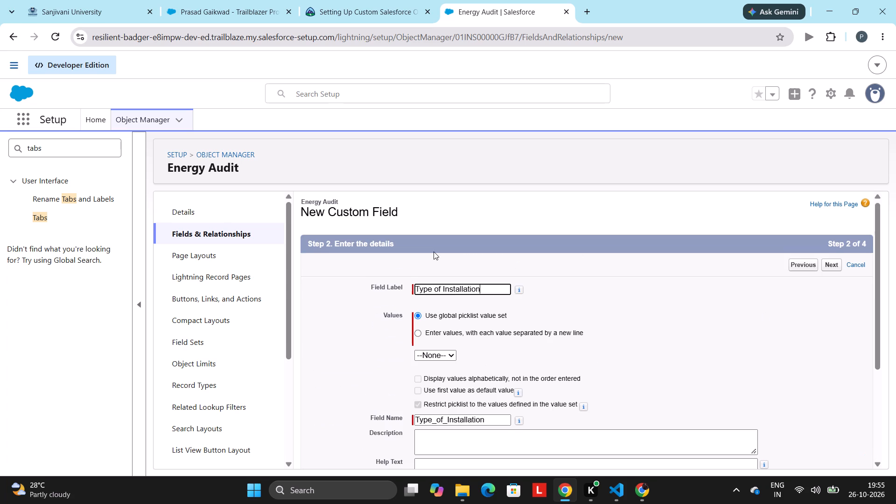
click(418, 336)
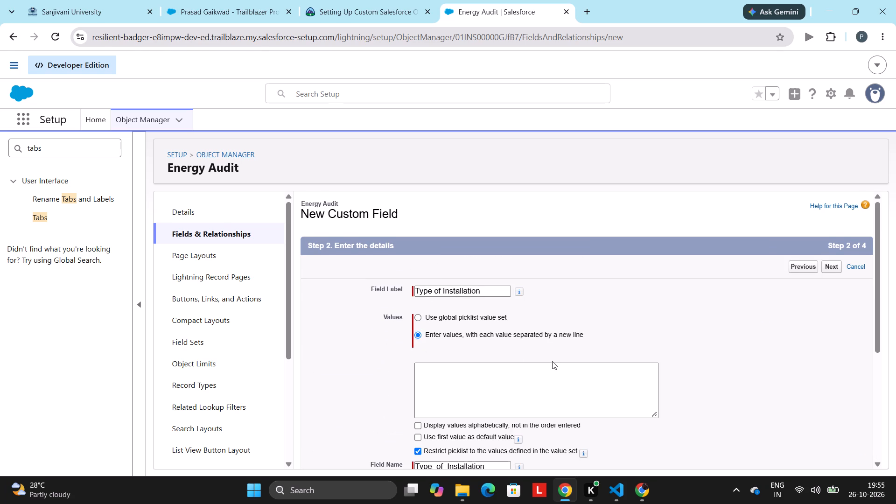
scroll(552, 361, down, 1)
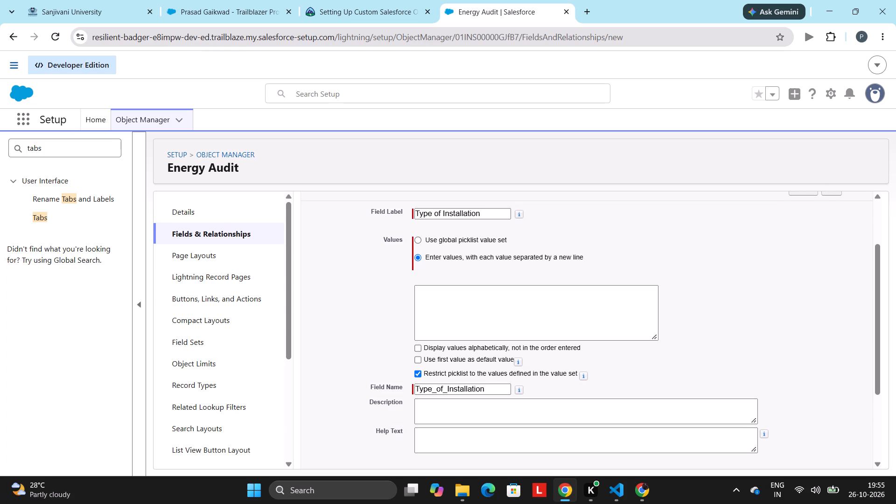
click(469, 316)
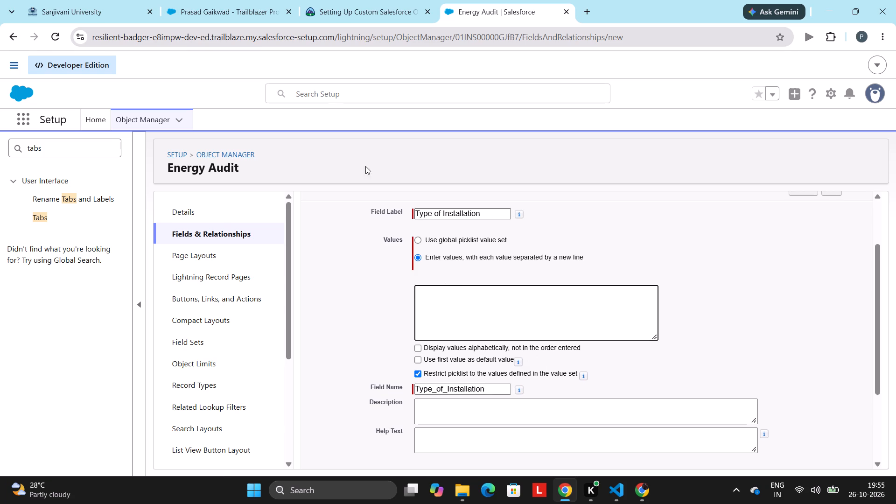
click(322, 0)
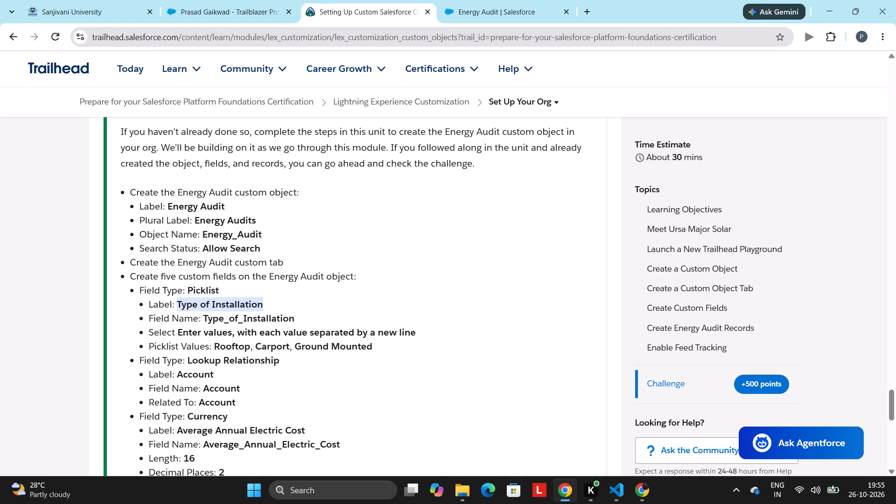
drag(213, 348, 374, 344)
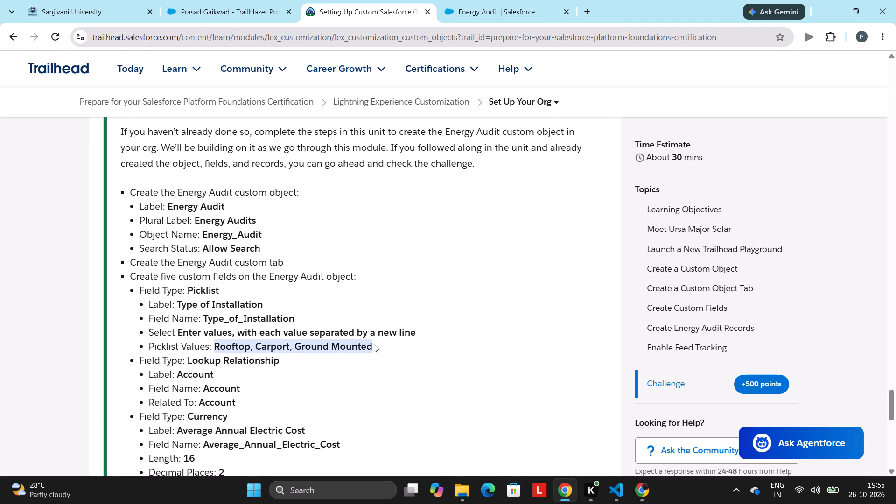
key(ctrl+c)
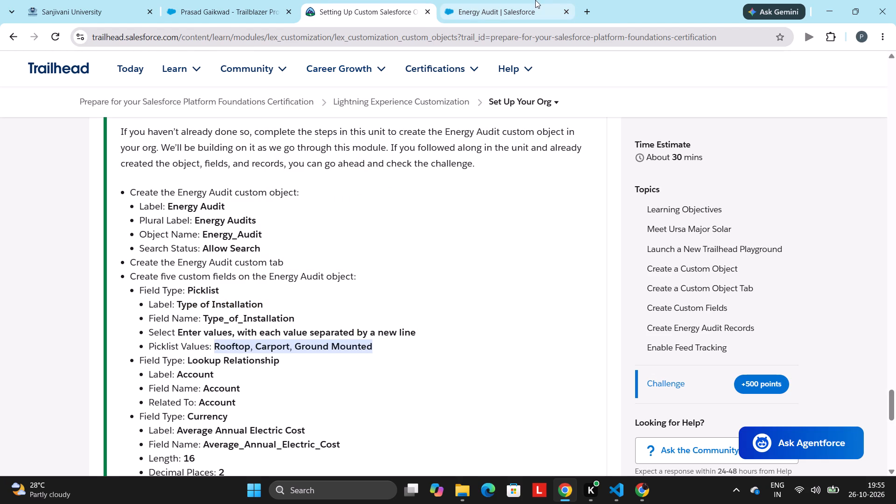
click(535, 0)
click(512, 288)
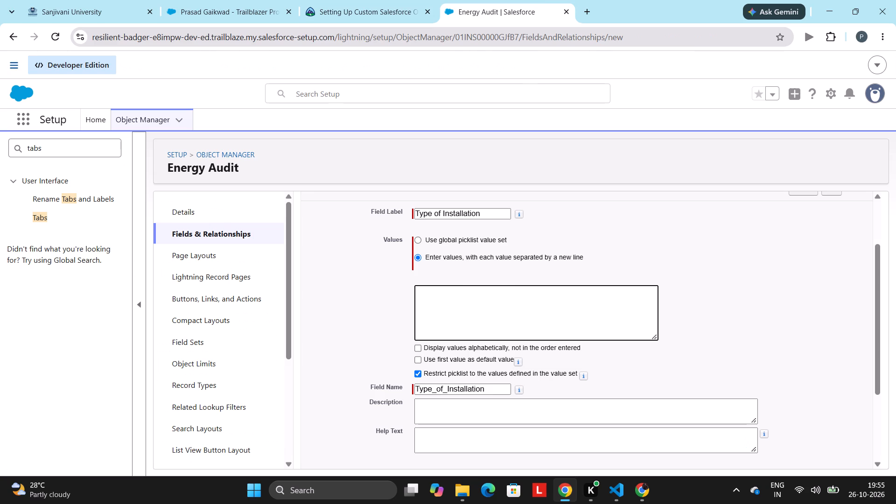
key(ctrl+v)
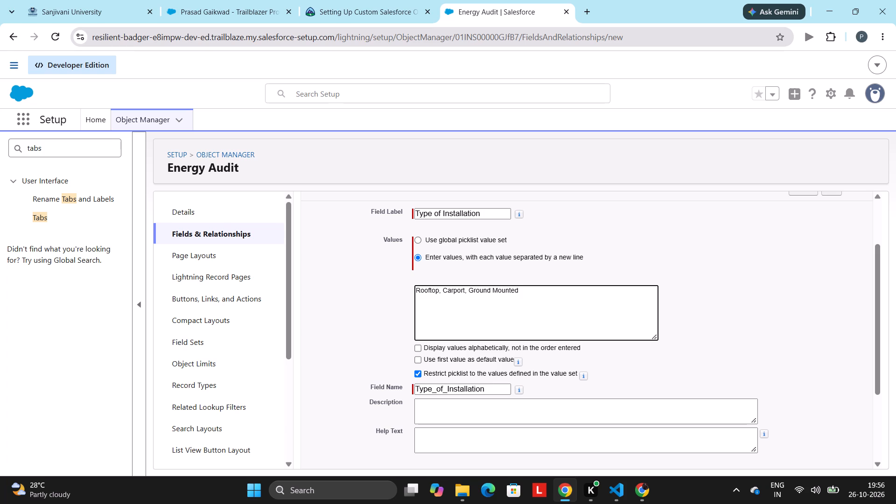
Accept the default field-level security and Energy Audit Layout, save the Type of Installation field and begin another new custom field.
scroll(795, 228, up, 4)
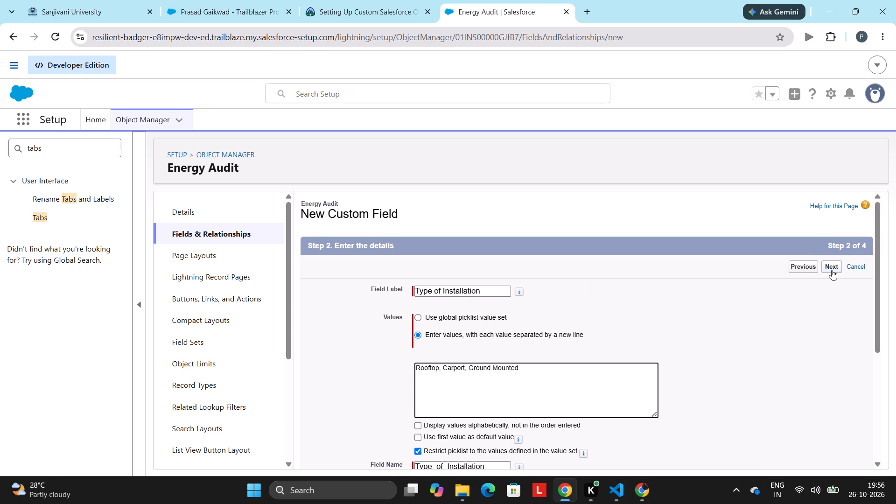
click(832, 270)
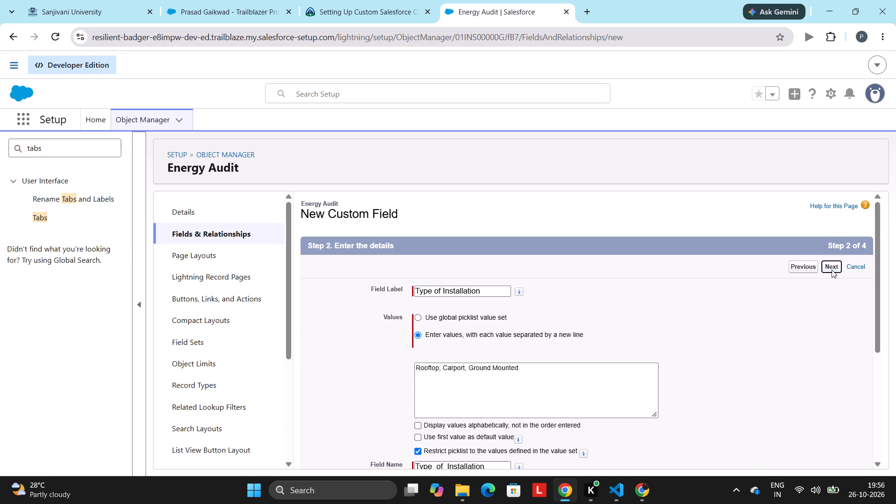
click(832, 270)
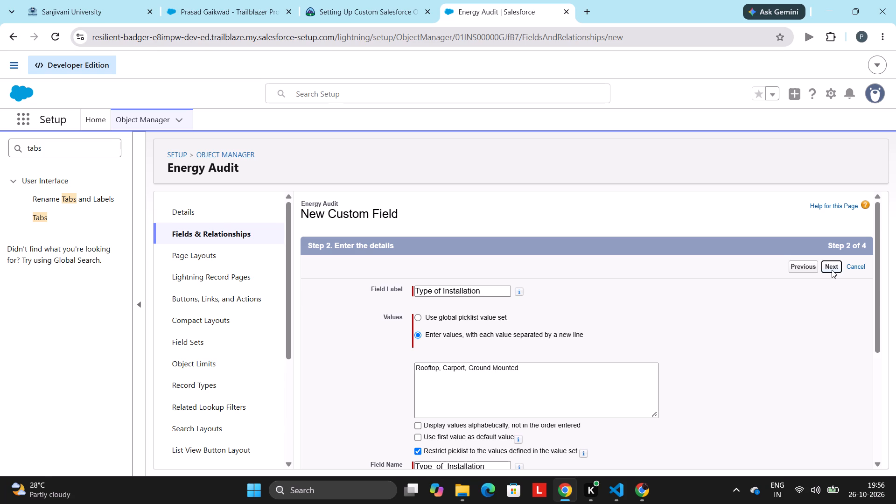
click(830, 270)
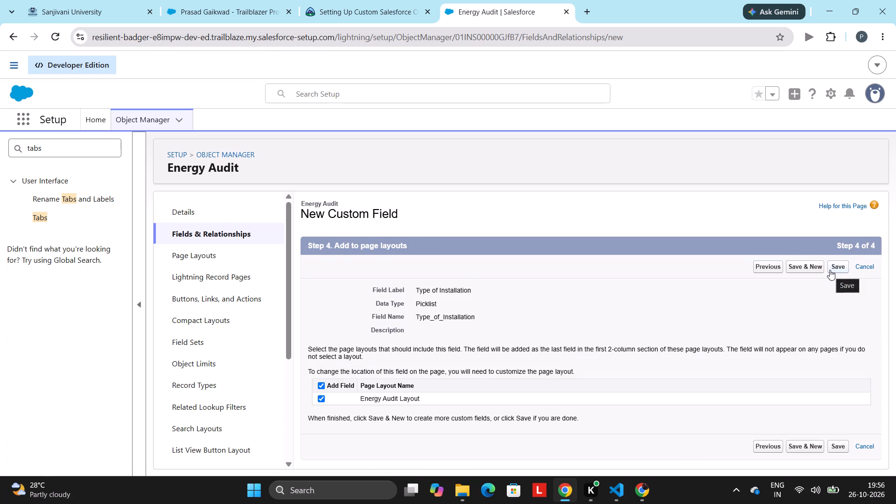
click(810, 271)
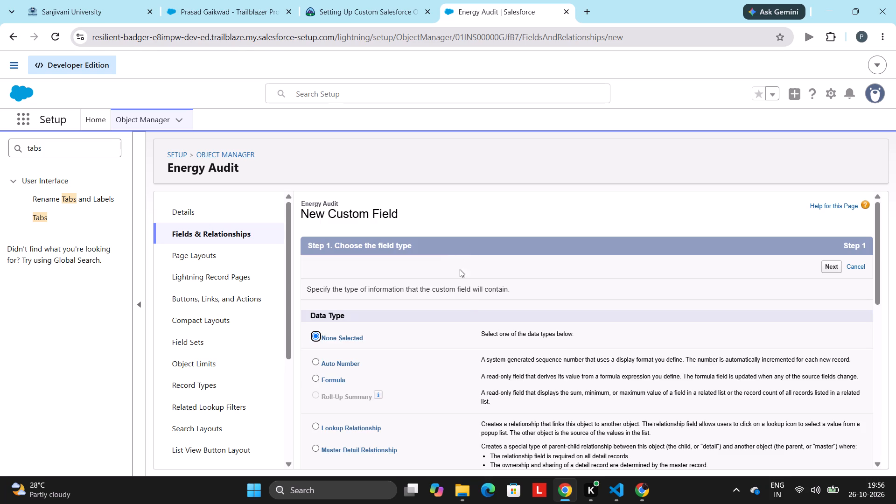
Choose the Lookup Relationship data type for the new Energy Audit field and relate it to the Account object.
scroll(463, 301, down, 6)
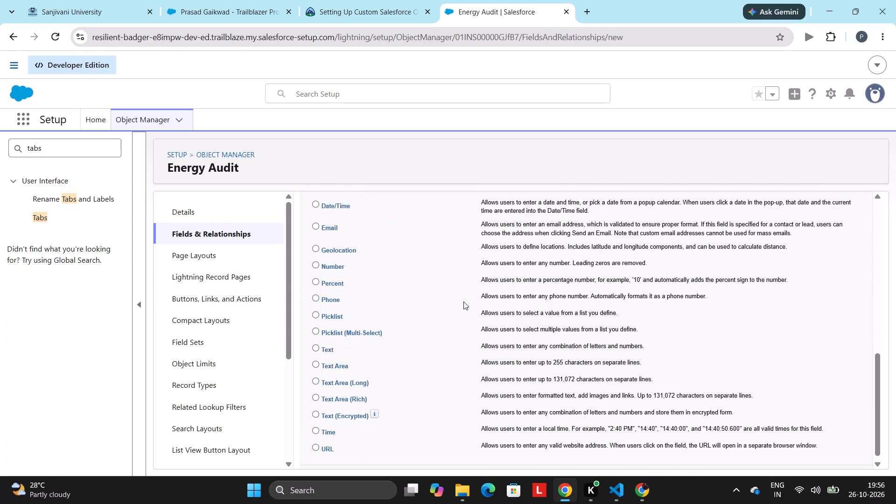
scroll(463, 301, down, 4)
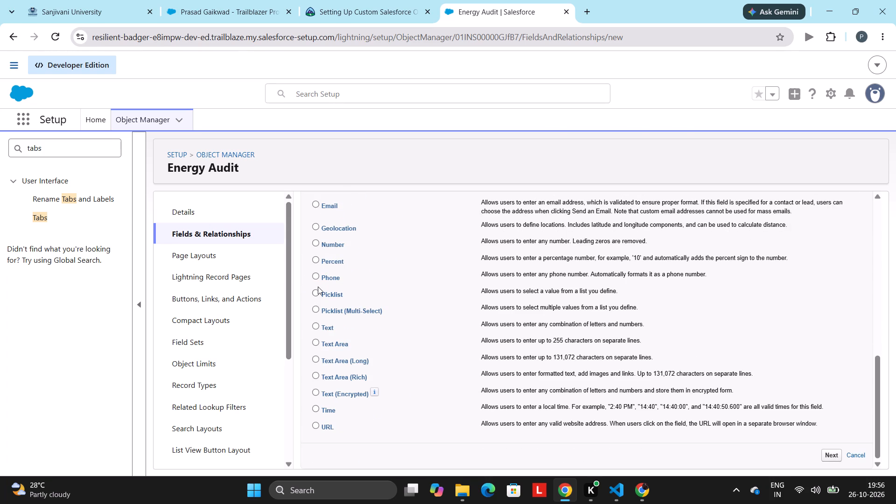
scroll(369, 288, up, 8)
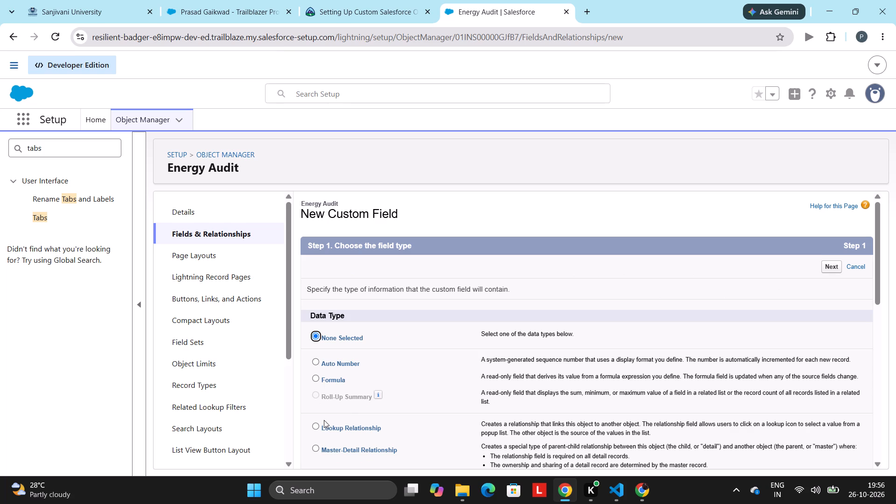
click(322, 427)
click(826, 265)
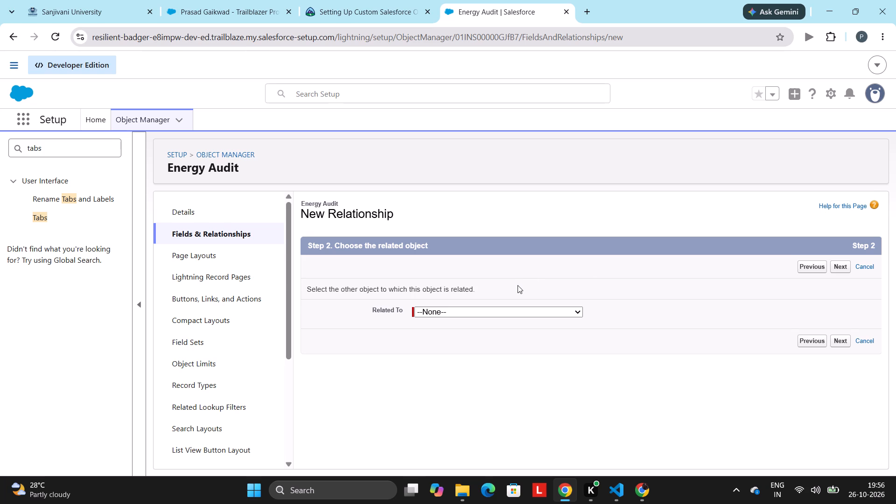
click(563, 316)
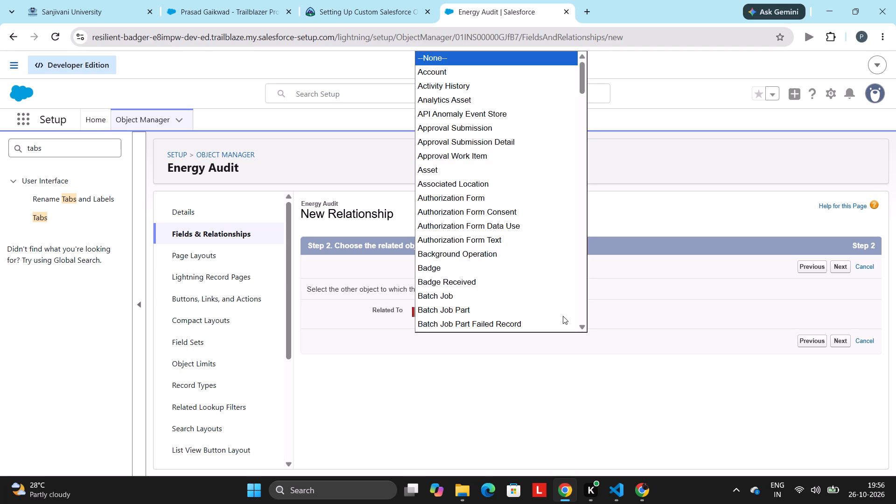
click(459, 77)
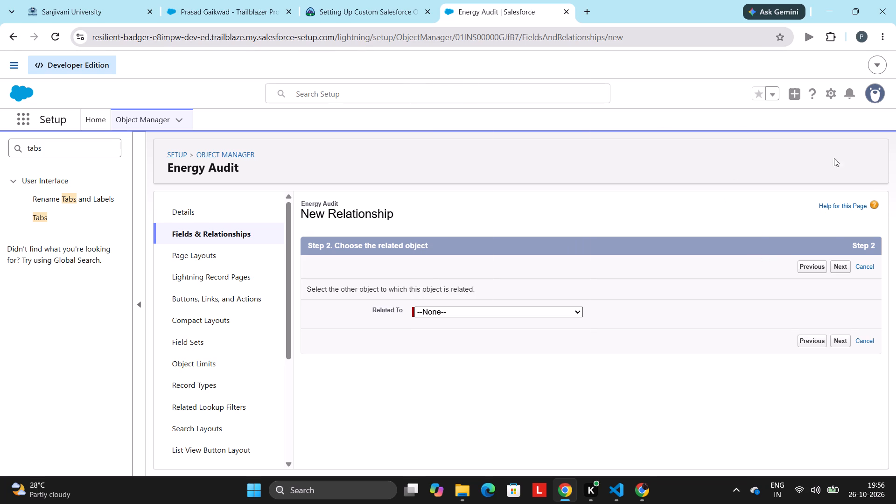
click(835, 269)
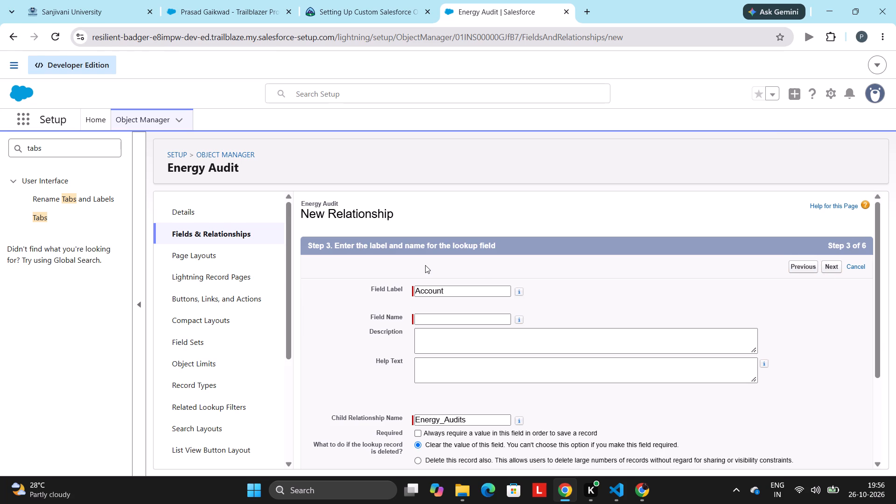
Use Account as the lookup's label and field name, accept the default security, layouts and related list, save and begin another new field.
click(462, 318)
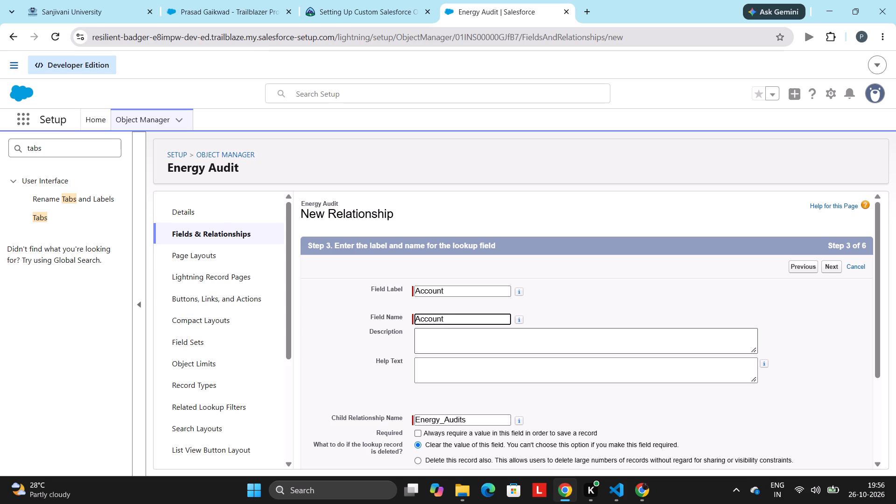
click(831, 267)
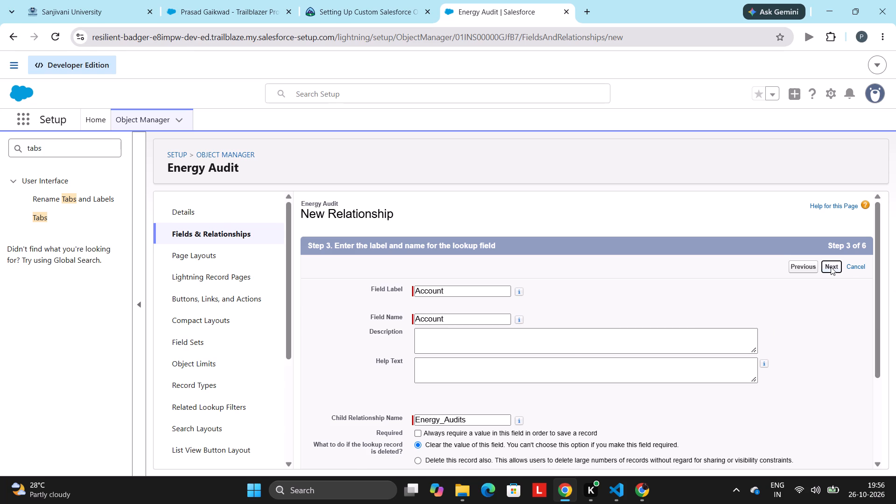
click(831, 267)
click(831, 267)
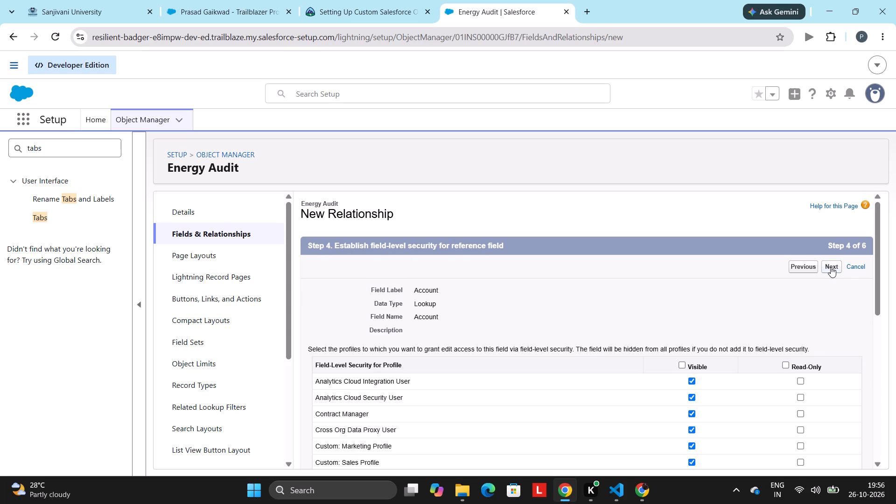
click(831, 267)
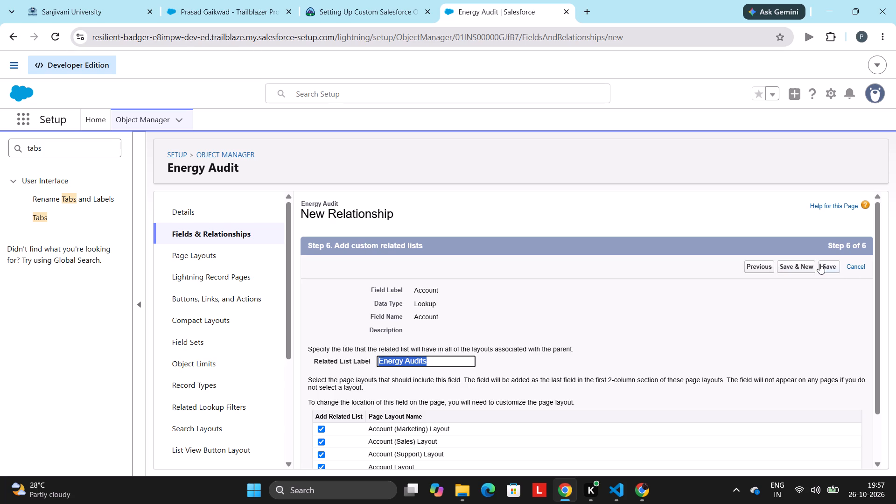
click(806, 266)
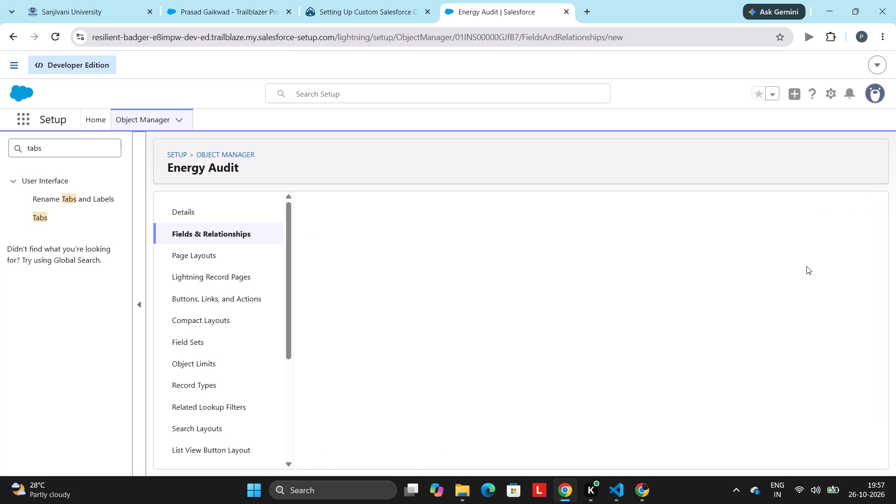
Choose the Currency data type for the new Energy Audit custom field and proceed to its details.
scroll(504, 269, down, 1)
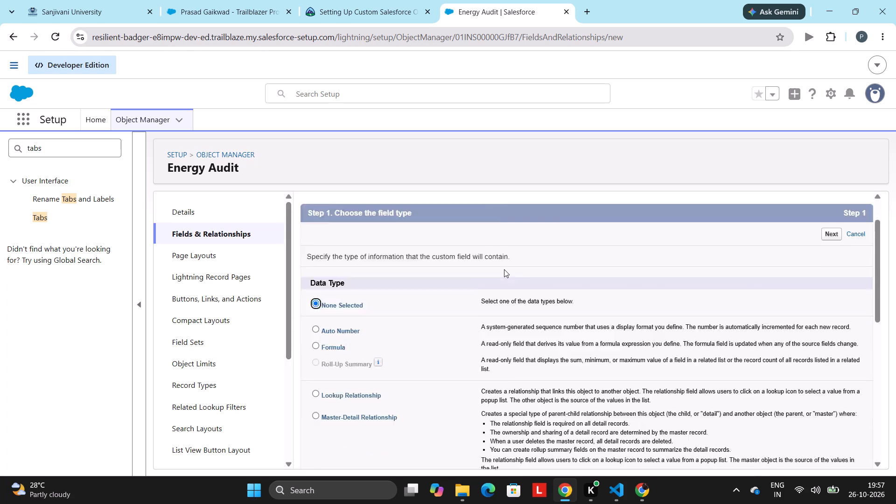
scroll(504, 269, down, 3)
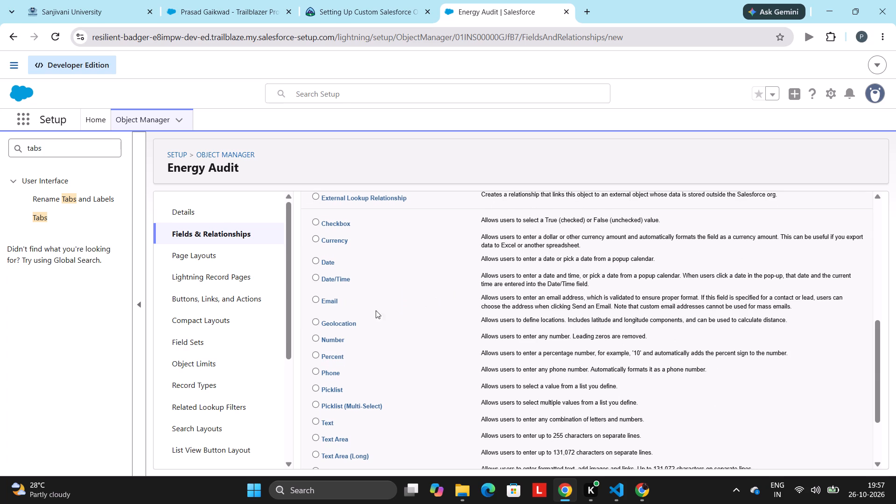
scroll(343, 294, up, 1)
click(330, 264)
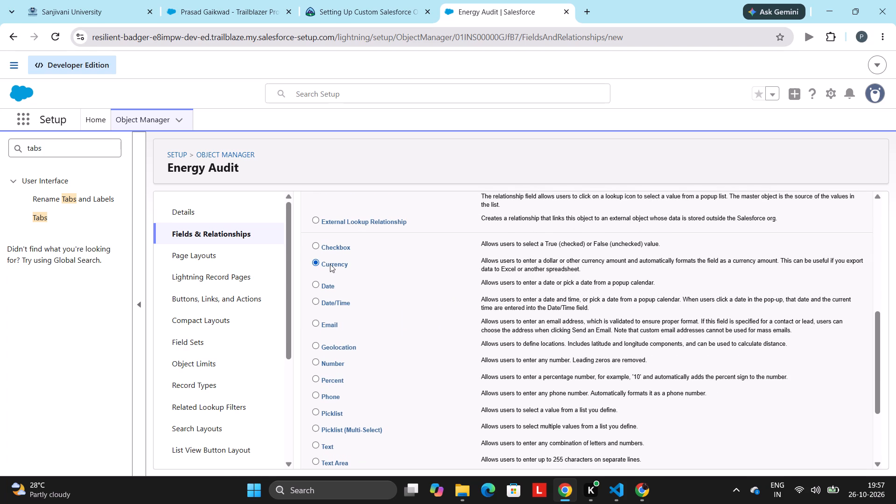
scroll(747, 250, up, 7)
scroll(790, 241, up, 3)
click(833, 210)
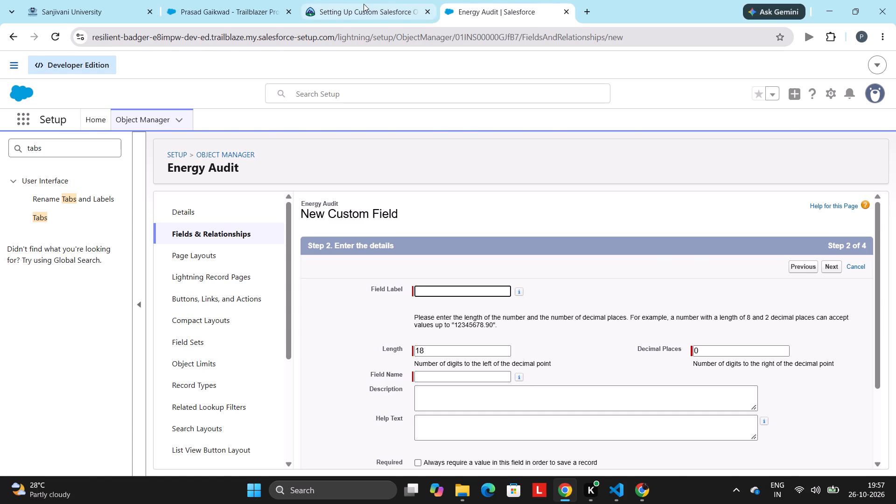
Copy the label Average Annual Electric Cost from the Trailhead challenge into the currency field's label.
click(352, 0)
scroll(334, 364, down, 1)
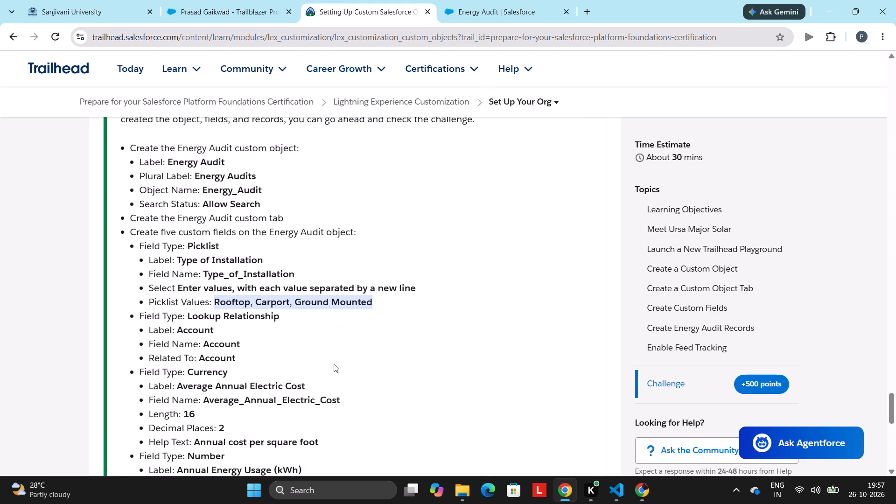
drag(304, 385, 188, 382)
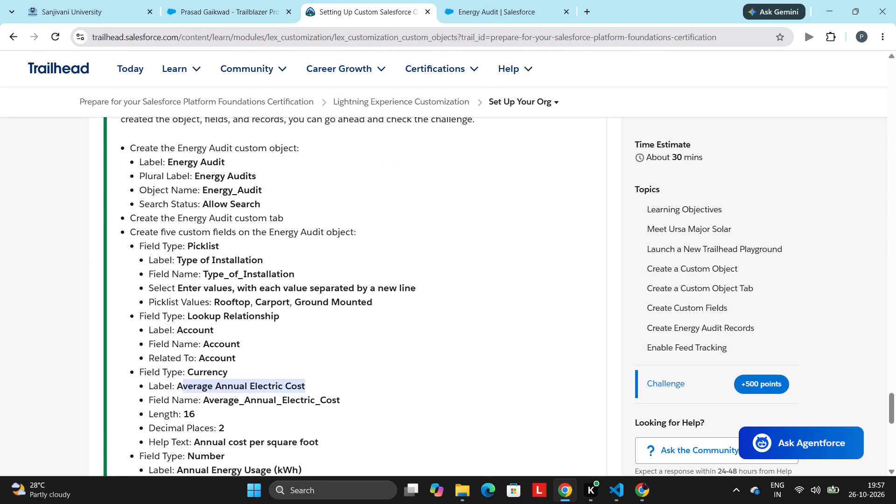
drag(188, 382, 179, 388)
key(ctrl+c)
click(483, 0)
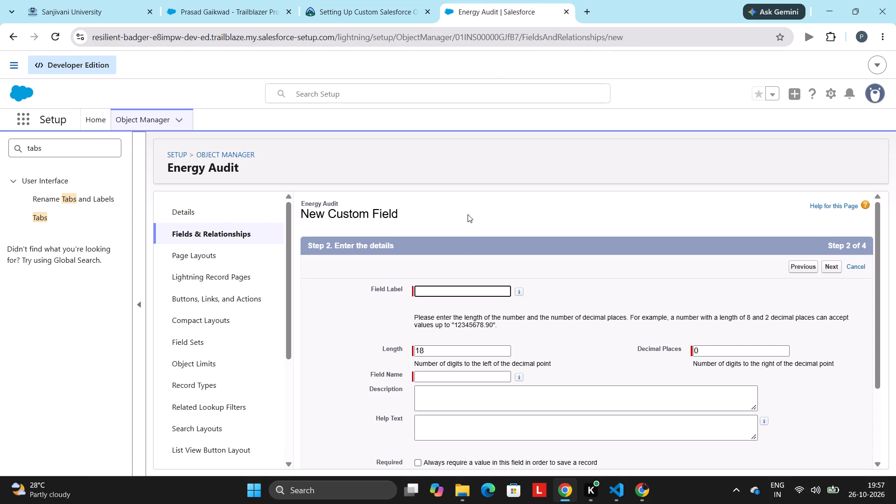
click(441, 288)
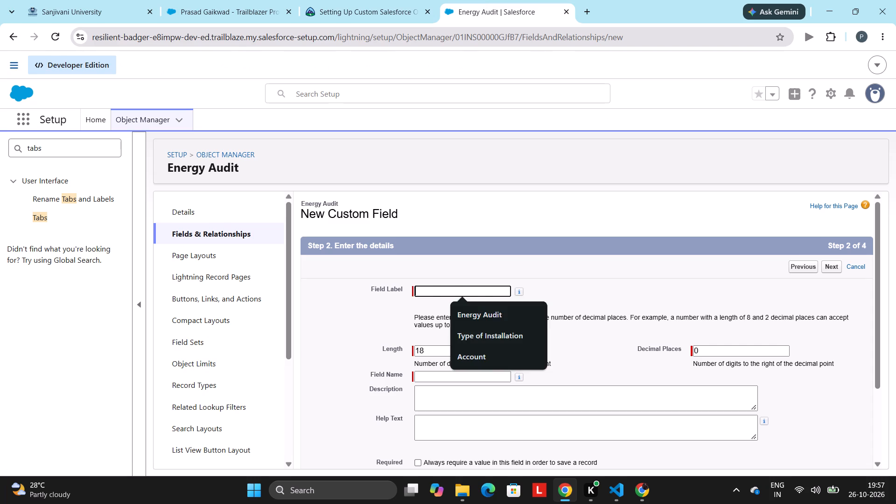
key(ctrl+v)
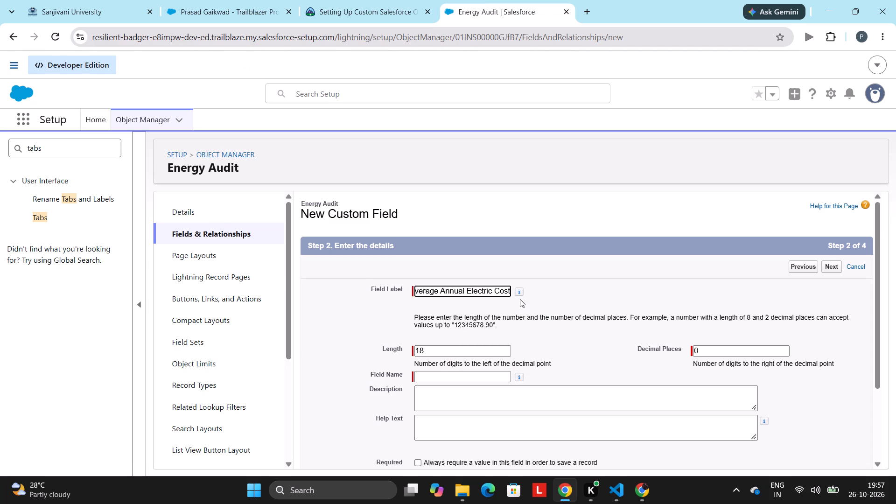
Check the currency field's specifications in the Trailhead challenge and set its length to 16 and decimal places to 2.
click(351, 2)
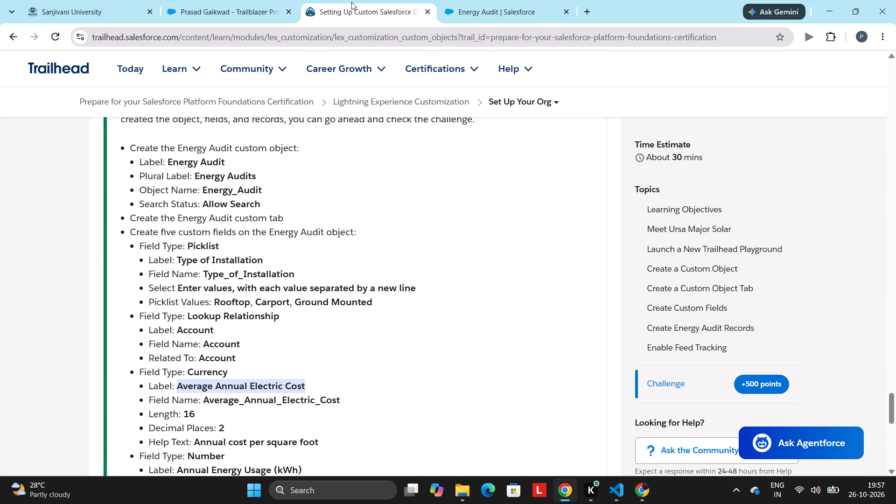
scroll(340, 386, down, 1)
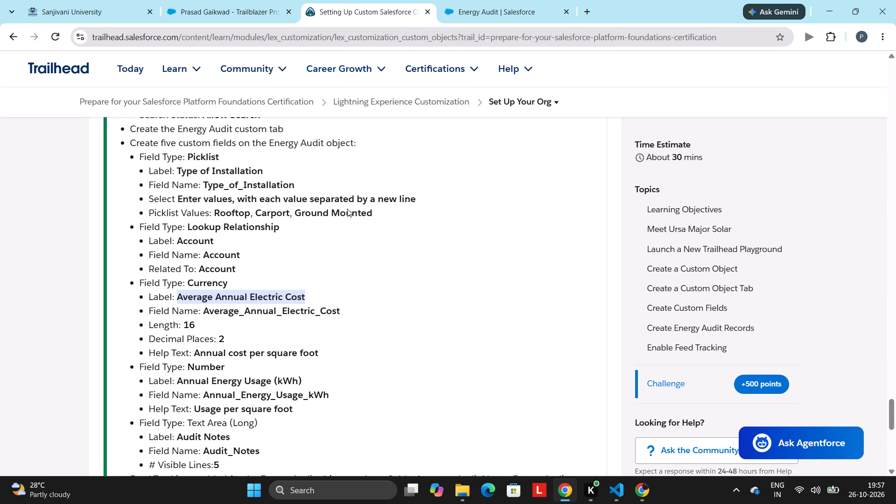
click(441, 0)
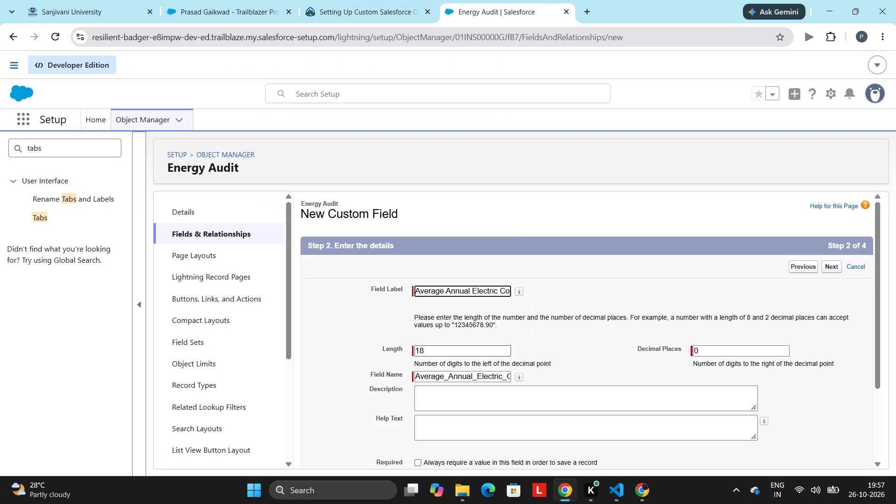
click(464, 350)
key(BackSpace)
key(6)
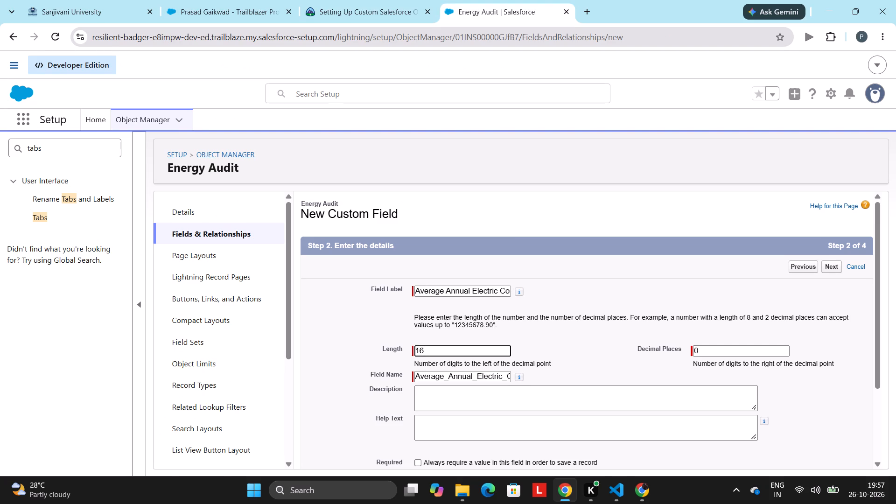
click(713, 352)
key(BackSpace)
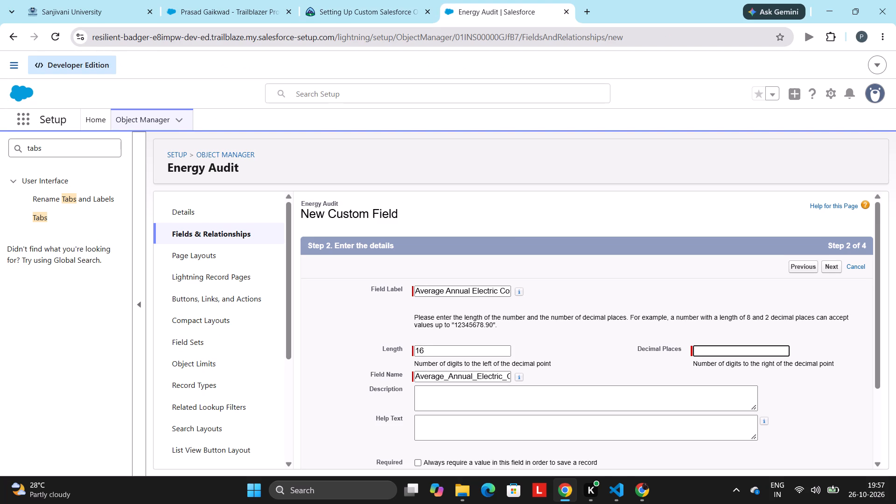
key(2)
Copy the help text Annual cost per square foot from the Trailhead challenge into the currency field's help text.
click(521, 407)
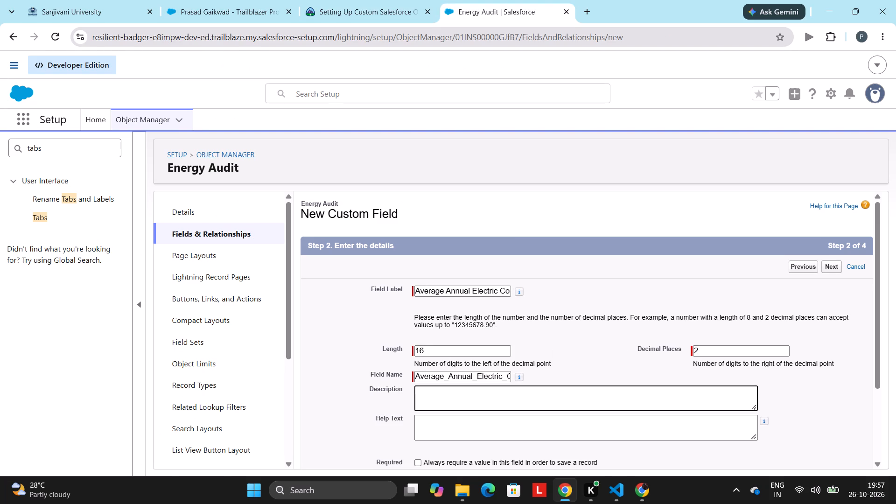
click(419, 0)
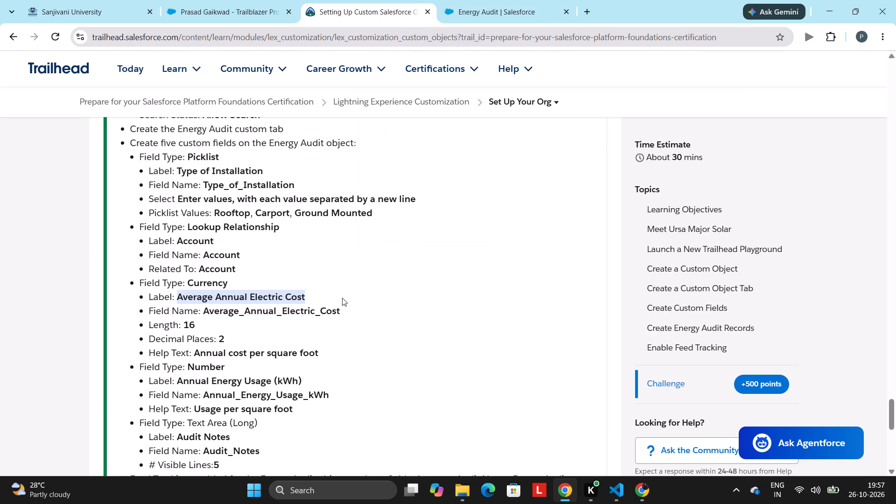
scroll(331, 335, down, 1)
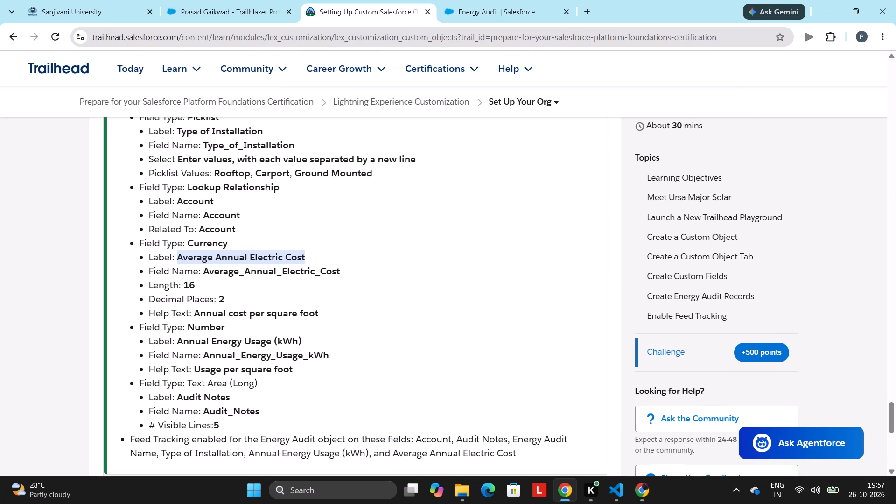
drag(320, 315, 196, 315)
key(ctrl+c)
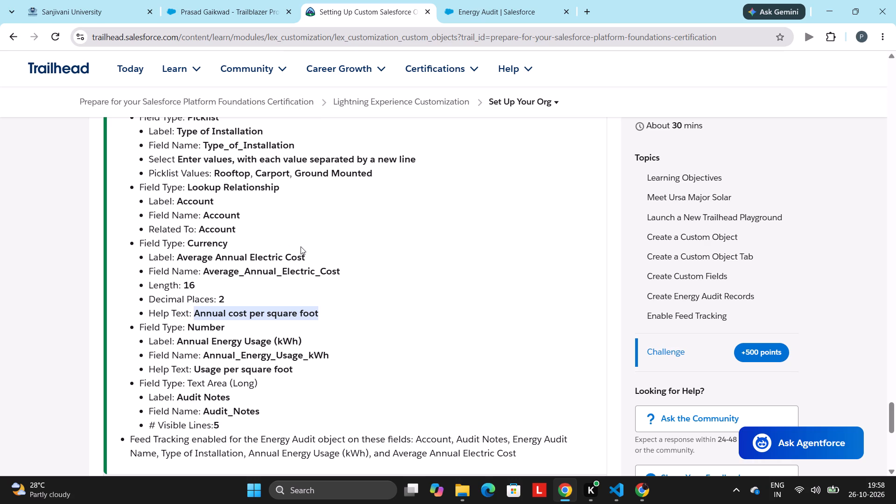
click(364, 194)
click(511, 0)
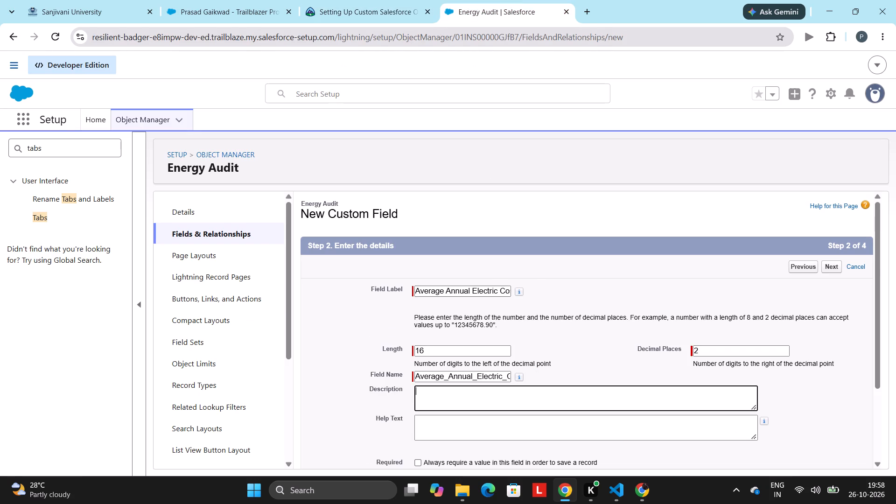
scroll(495, 323, down, 2)
click(472, 315)
key(ctrl+v)
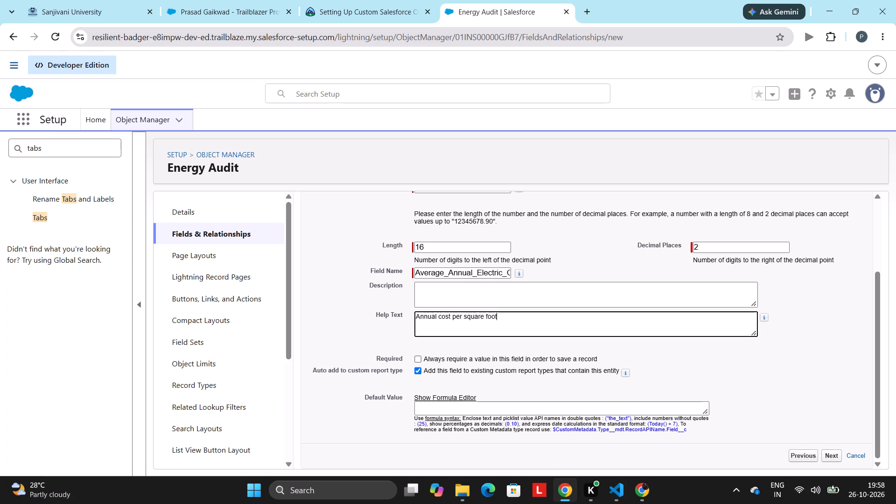
Save the Average Annual Electric Cost field with default field-level security and the Energy Audit Layout, and start another new field.
click(826, 452)
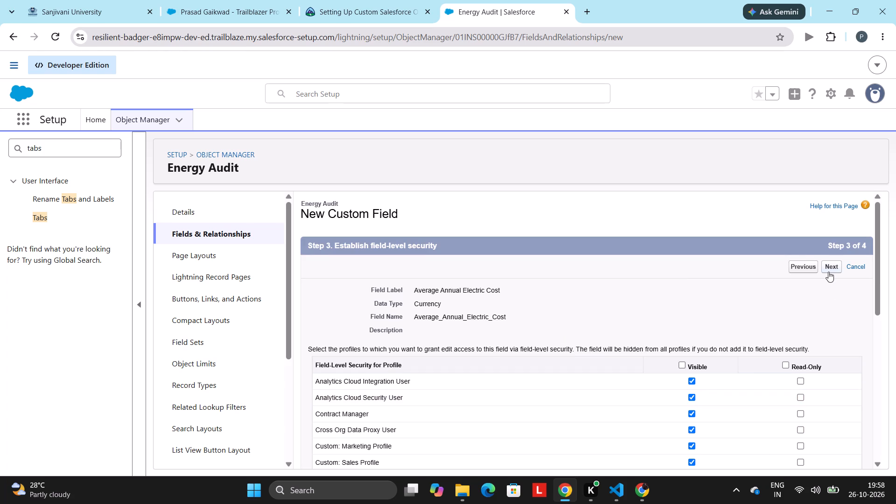
click(828, 272)
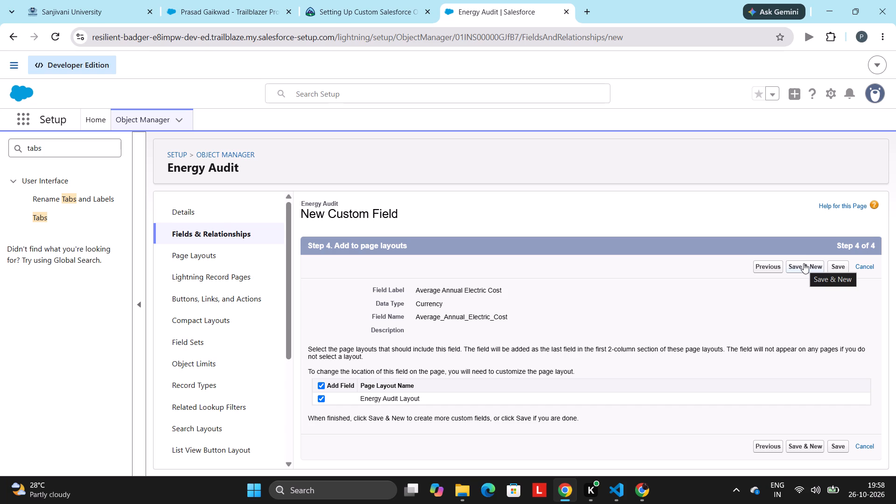
click(804, 263)
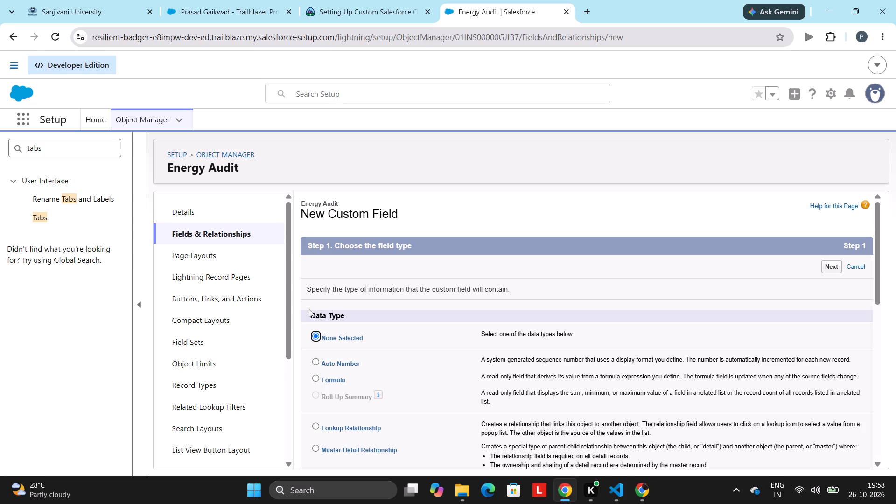
Choose the Number data type for the new Energy Audit custom field and proceed to its details.
scroll(419, 351, down, 3)
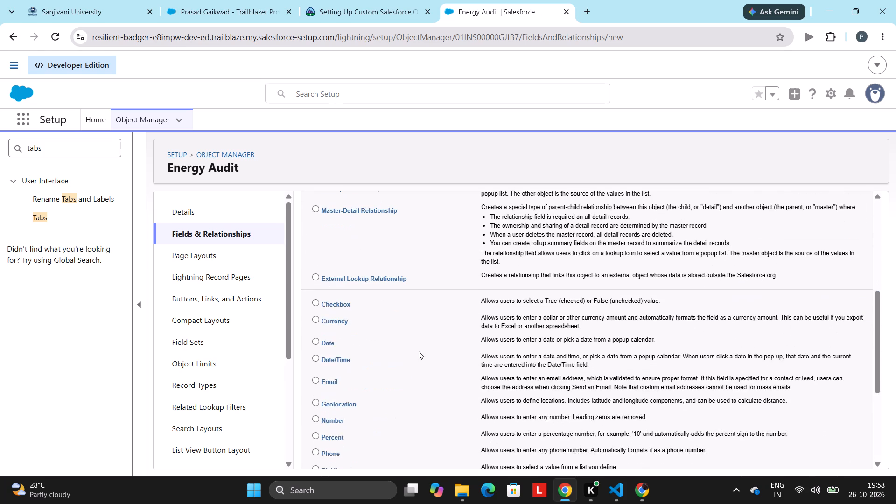
scroll(419, 351, down, 2)
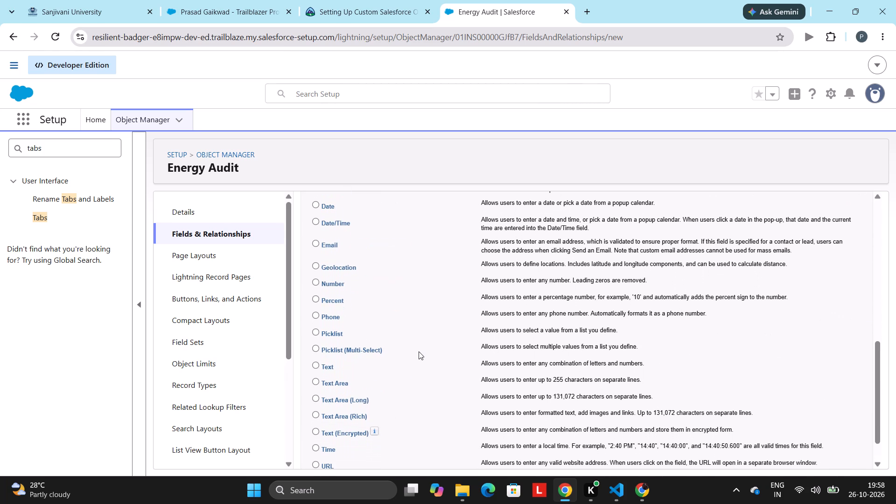
scroll(419, 351, down, 3)
scroll(333, 339, up, 1)
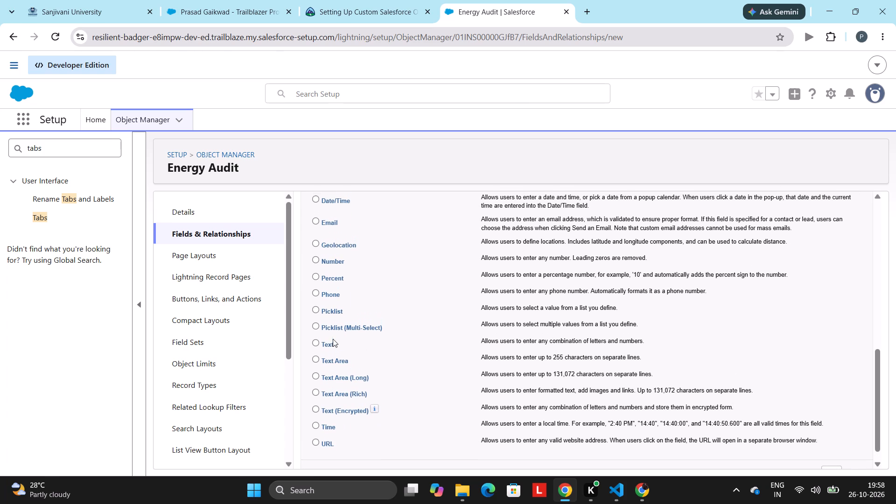
click(317, 260)
scroll(623, 288, up, 9)
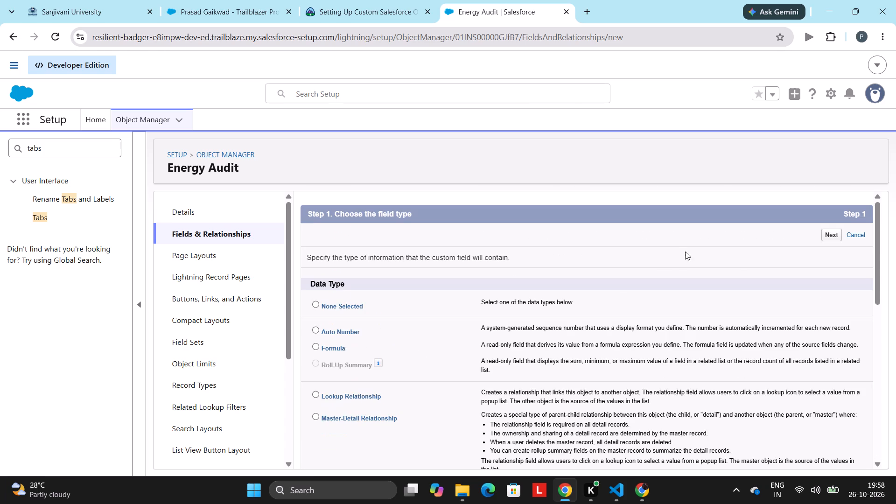
click(822, 263)
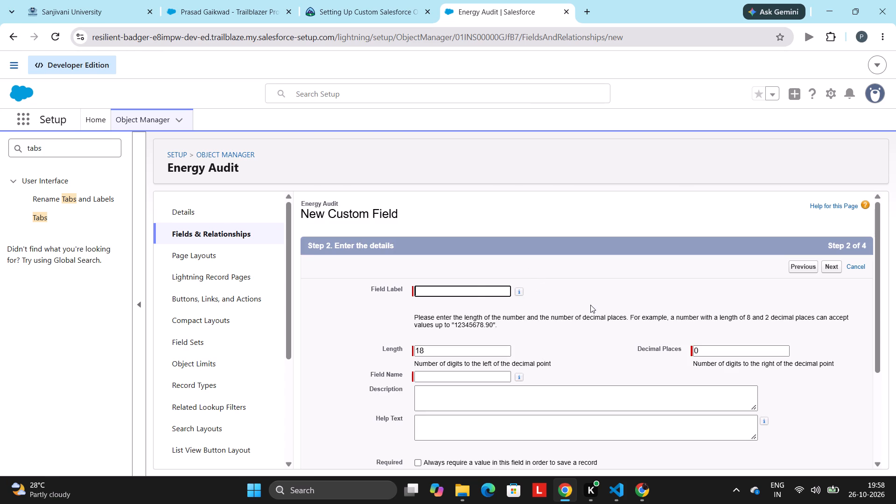
Copy the label Annual Energy Usage (kWh) from the Trailhead challenge into the number field's label.
click(471, 287)
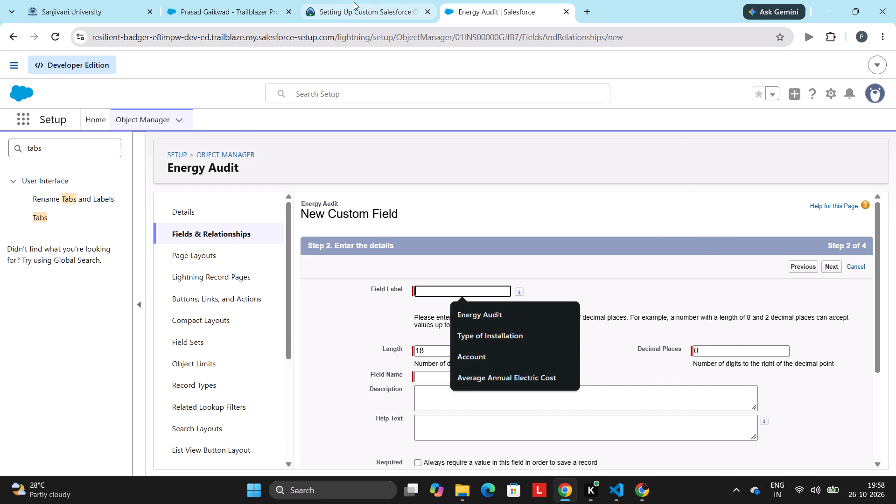
click(359, 3)
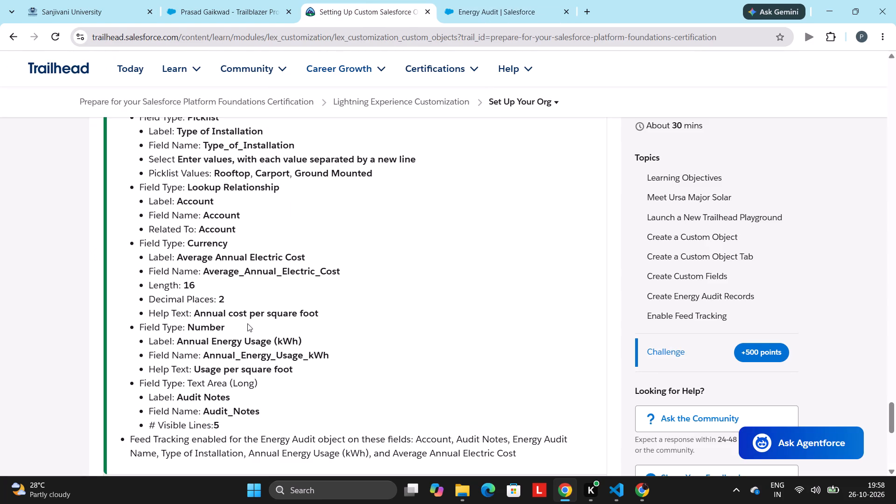
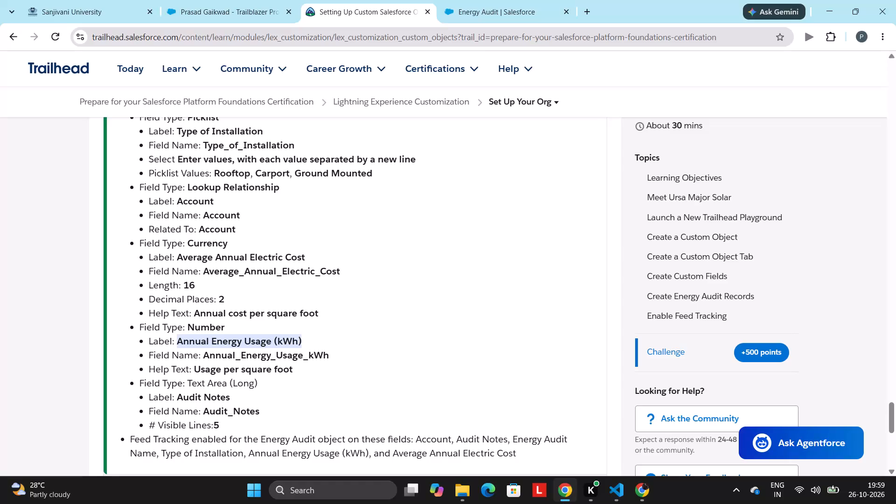
Enter the copied label Annual Energy Usage (kWh) as the new number field's label.
click(509, 0)
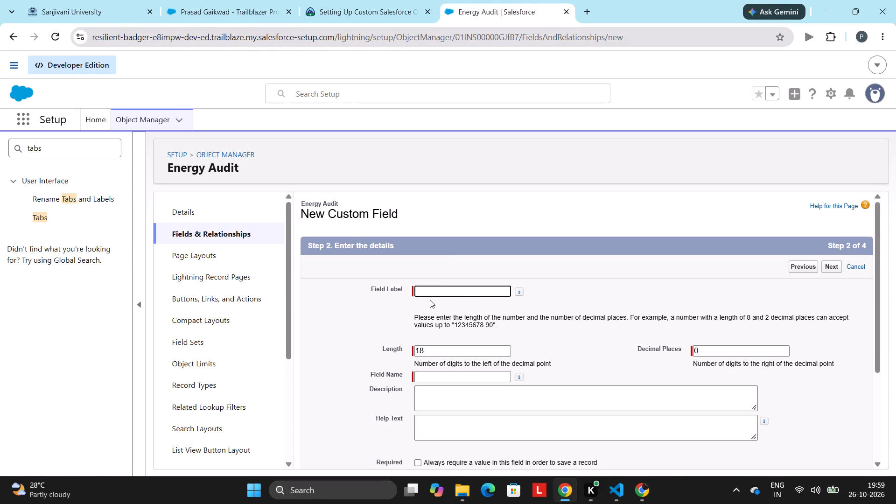
click(432, 294)
key(ctrl+v)
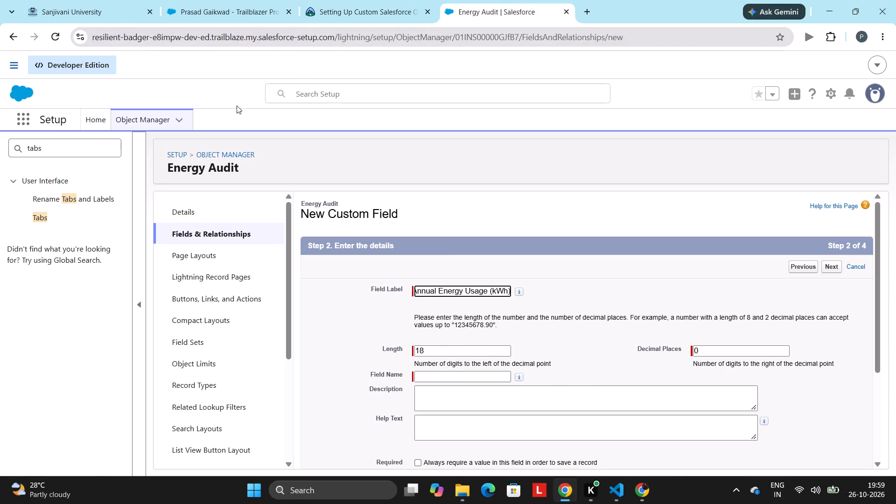
Copy the help text Usage per square foot from the Trailhead challenge into the number field's help text.
click(319, 1)
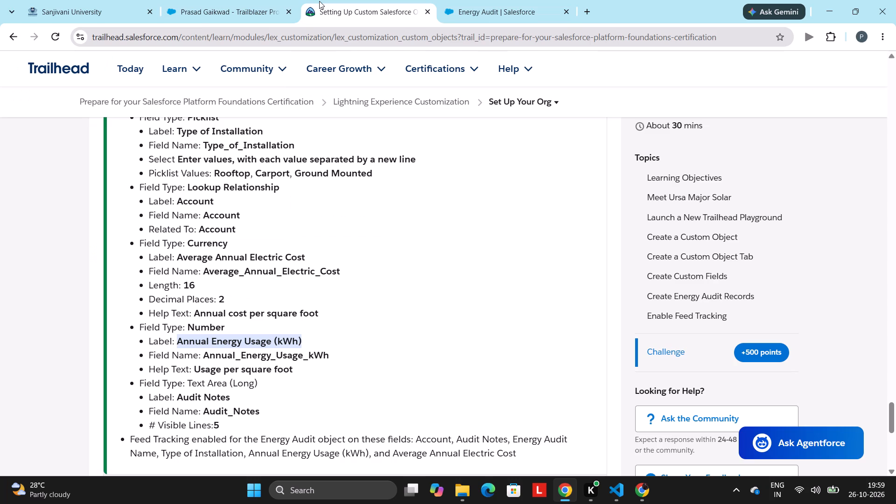
click(410, 332)
drag(295, 368, 196, 368)
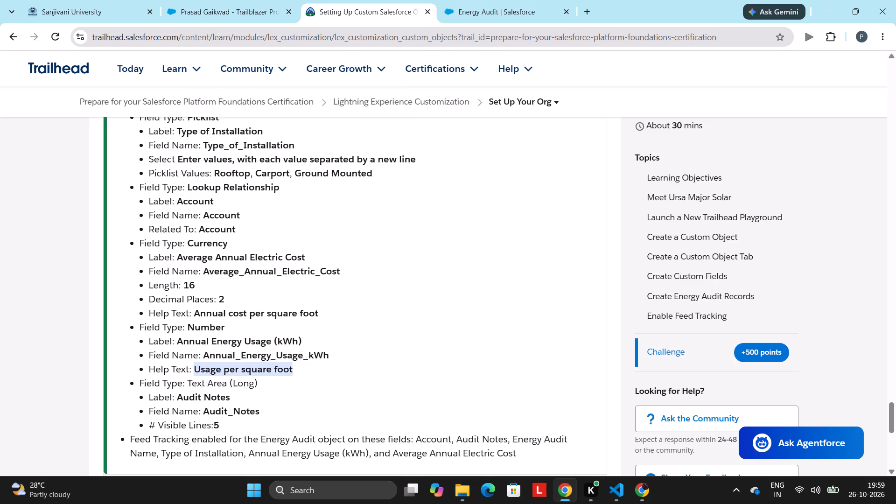
drag(196, 368, 196, 368)
key(ctrl+c)
click(471, 2)
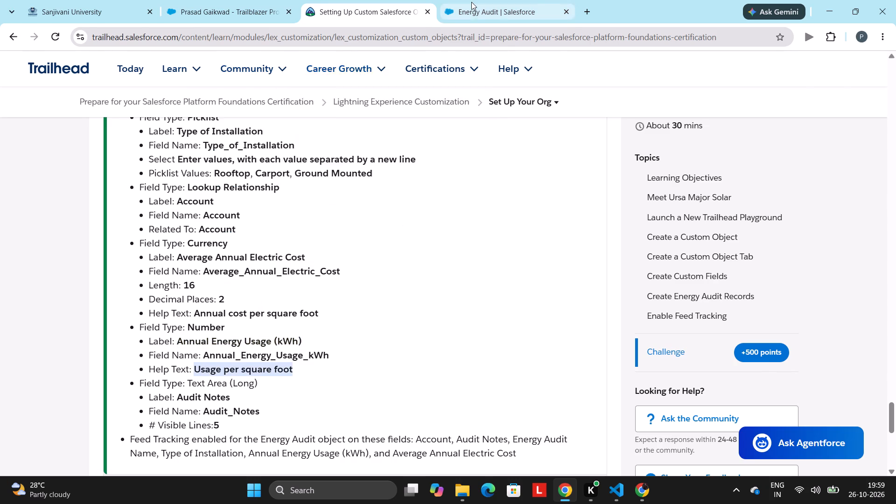
click(480, 416)
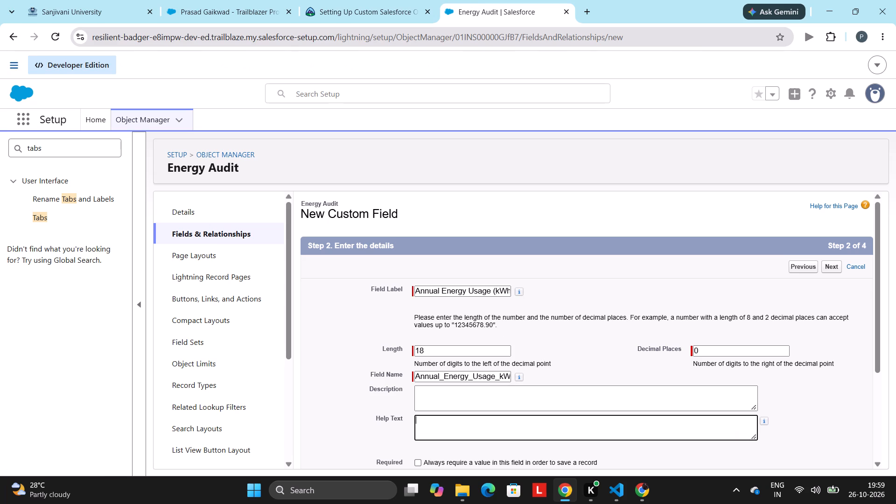
key(ctrl+v)
Save the Annual Energy Usage (kWh) field with default field-level security and page layout, and start another new field.
click(333, 0)
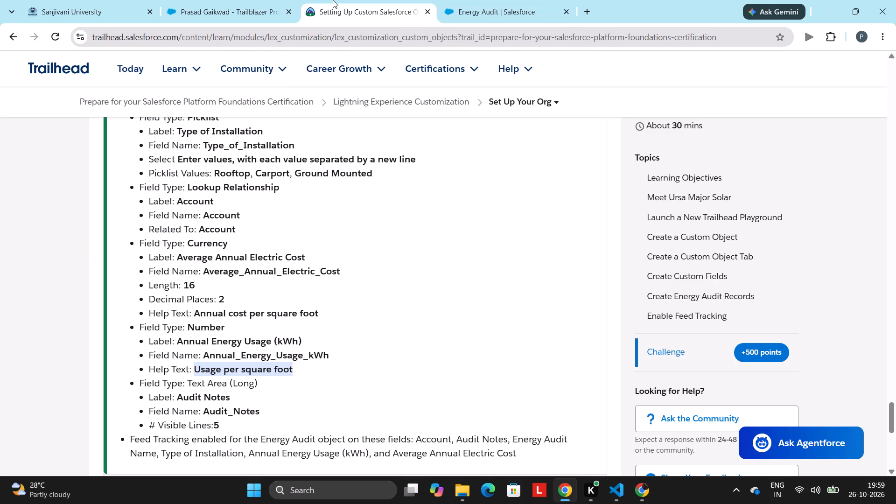
click(336, 347)
scroll(336, 347, down, 3)
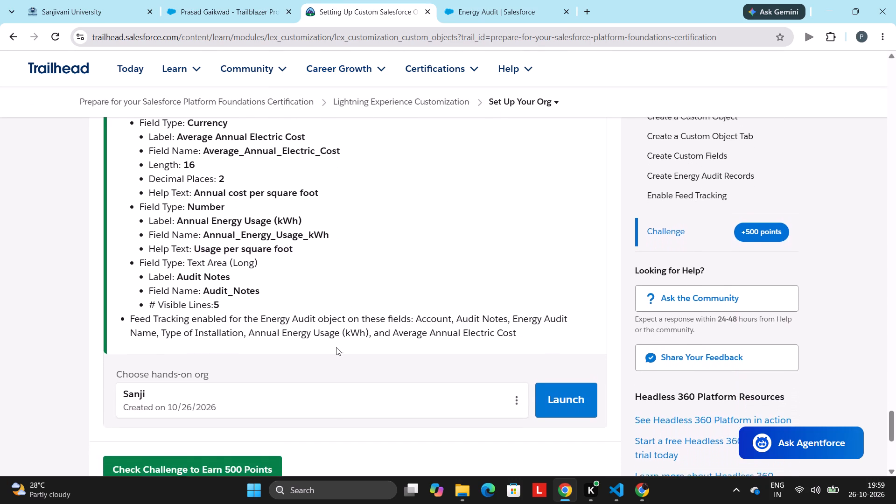
scroll(336, 347, down, 1)
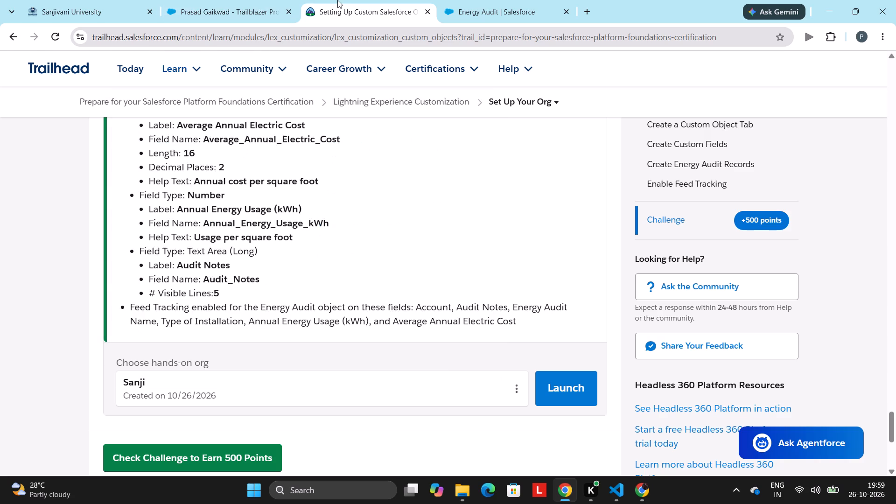
click(471, 0)
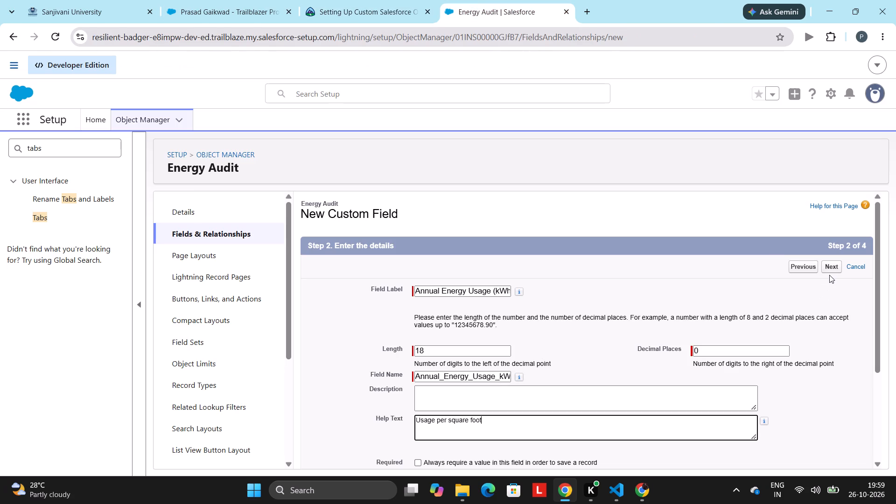
click(833, 269)
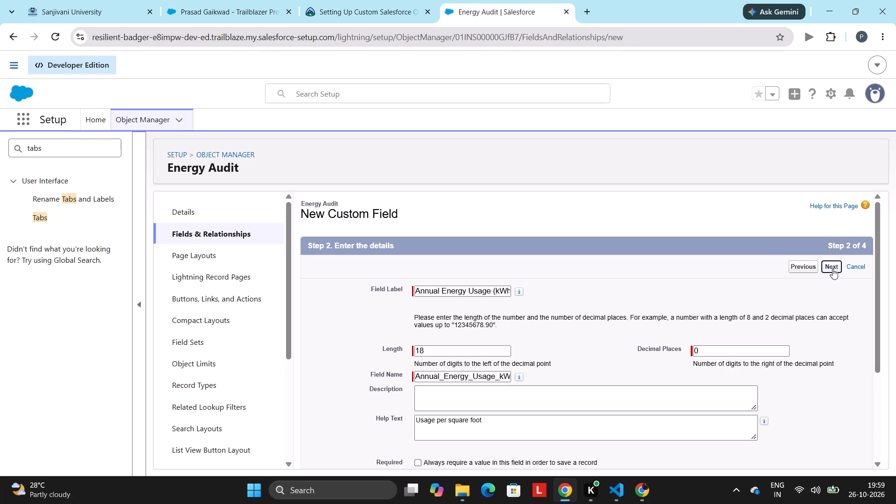
click(833, 269)
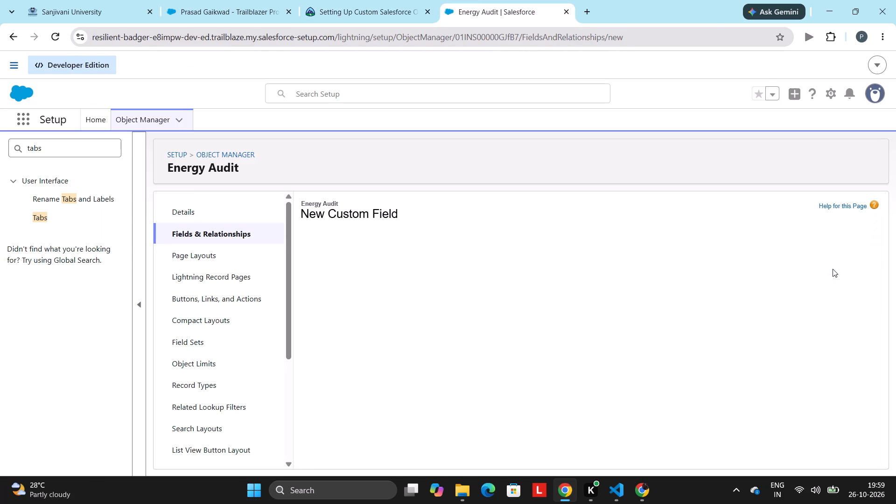
click(807, 266)
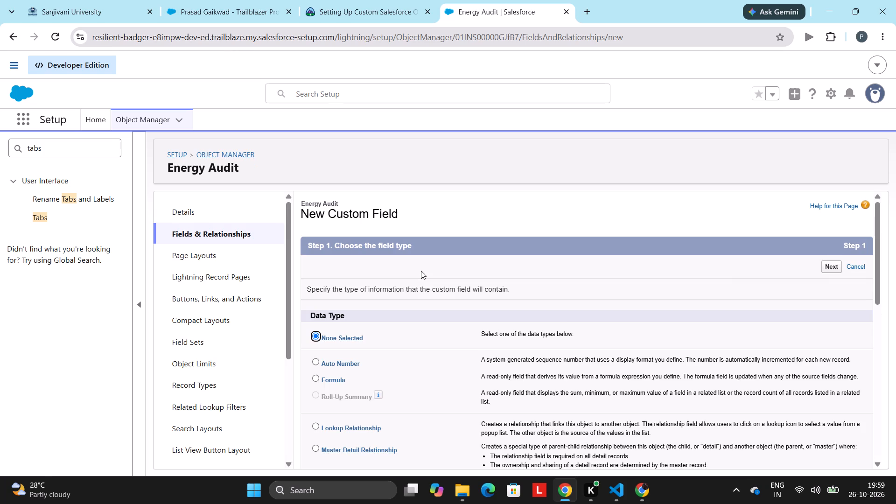
Choose the Text Area (Long) data type for the new Energy Audit custom field and proceed to its details.
scroll(421, 271, down, 7)
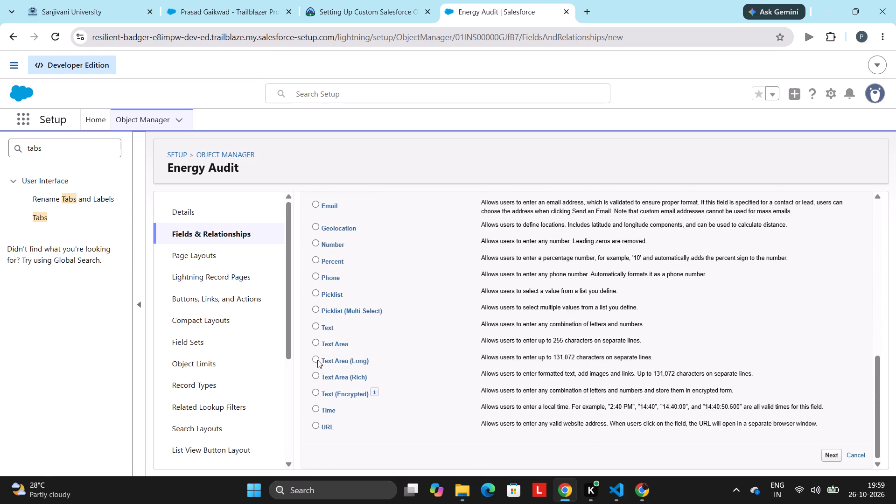
click(317, 360)
scroll(628, 285, up, 9)
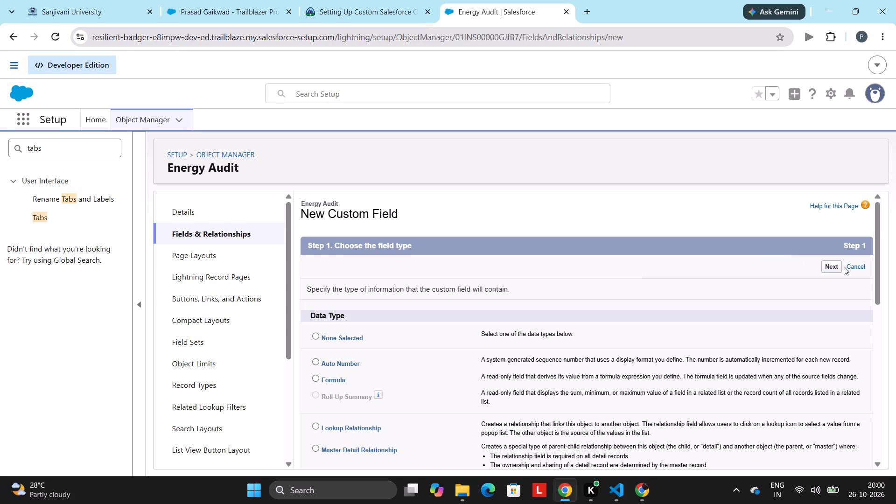
click(844, 266)
click(833, 266)
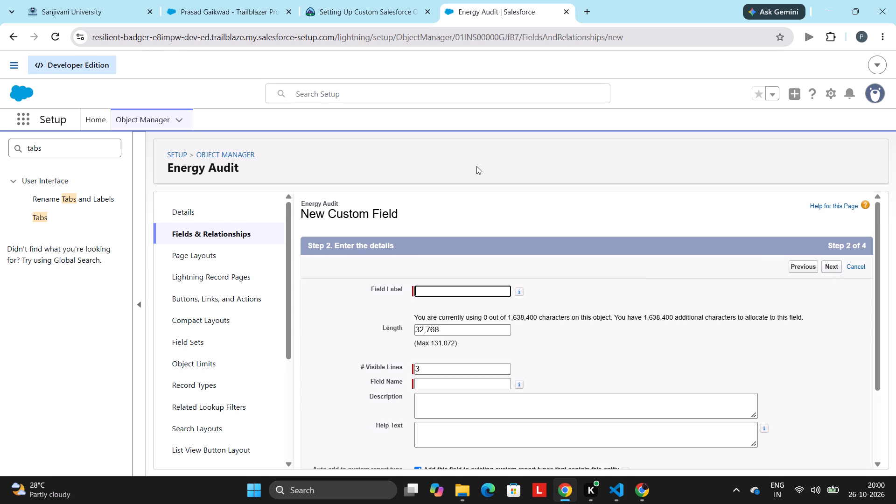
Copy the label Audit Notes from the Trailhead challenge into the long text area field's label.
click(400, 2)
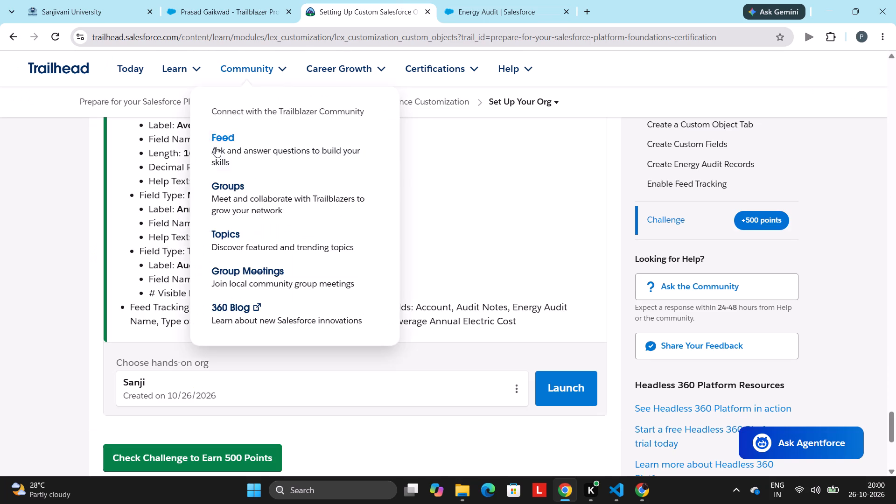
click(165, 273)
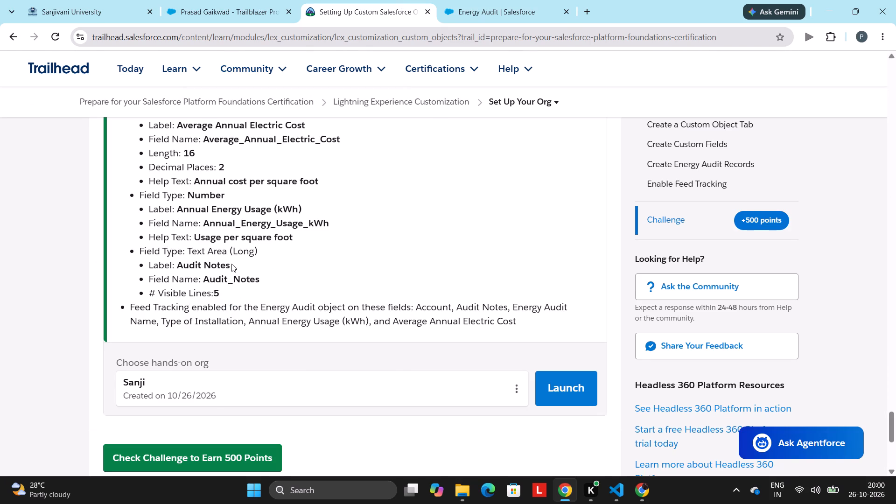
drag(231, 264, 174, 267)
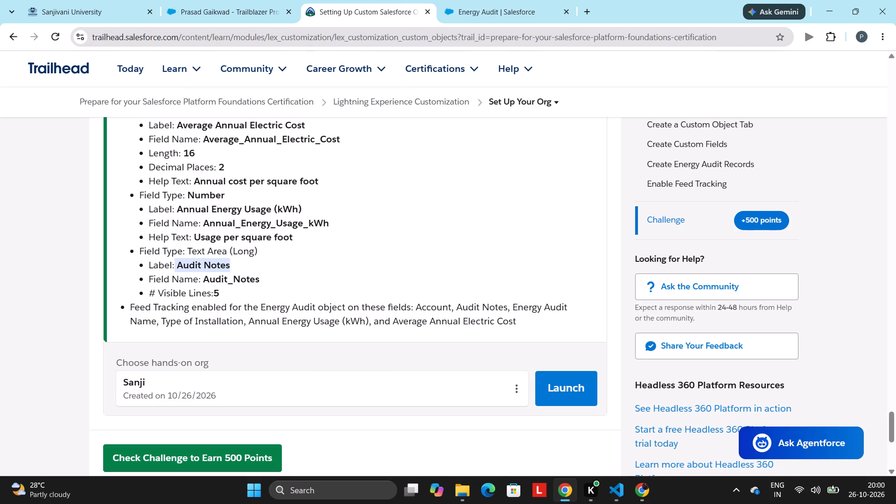
click(177, 266)
drag(177, 266, 219, 266)
key(ctrl+c)
key(ctrl+x)
key(ctrl+c)
click(471, 0)
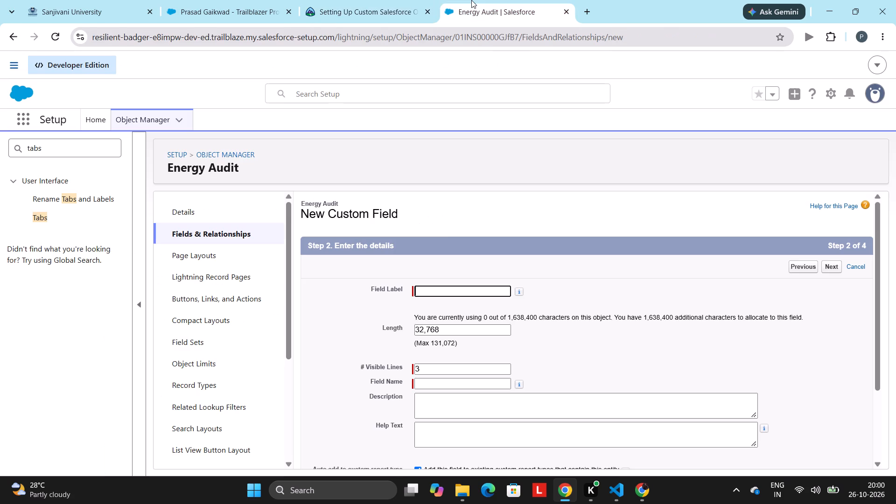
click(437, 295)
key(ctrl+v)
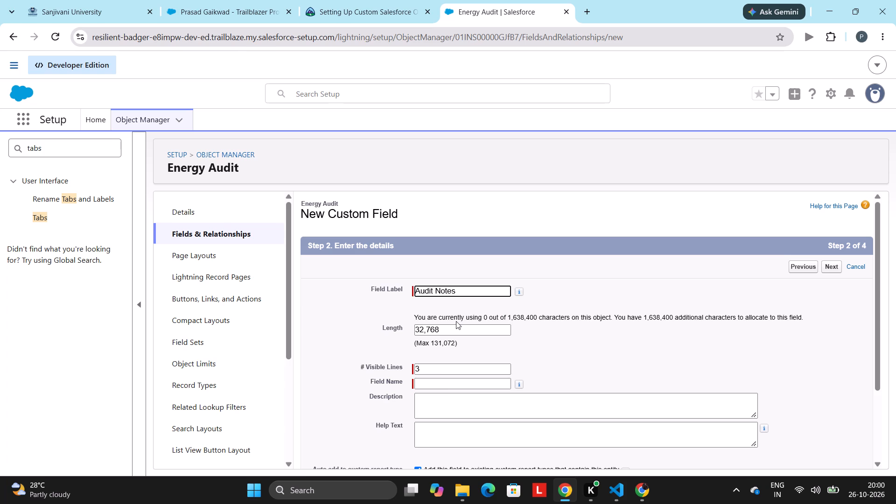
Set the Audit Notes field's number of visible lines to 5 and check it against the Trailhead challenge.
click(438, 371)
key(bracketright)
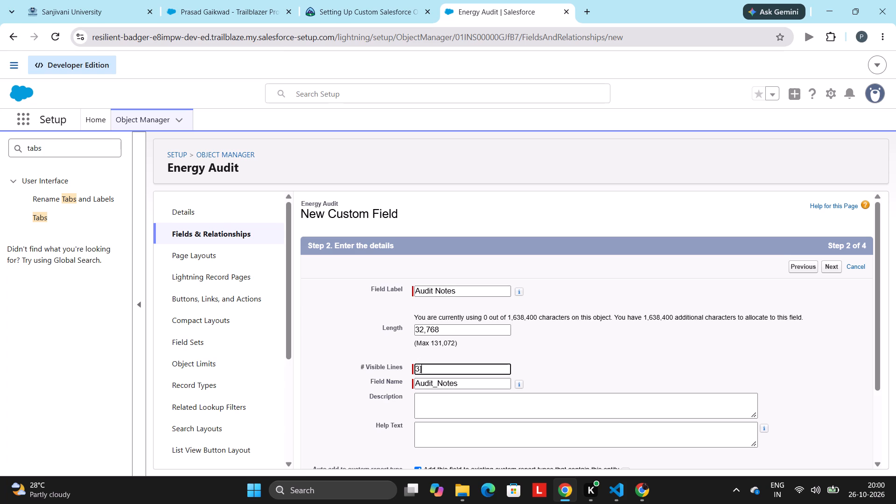
key(BackSpace)
key(BackSpace)
key(5)
click(360, 0)
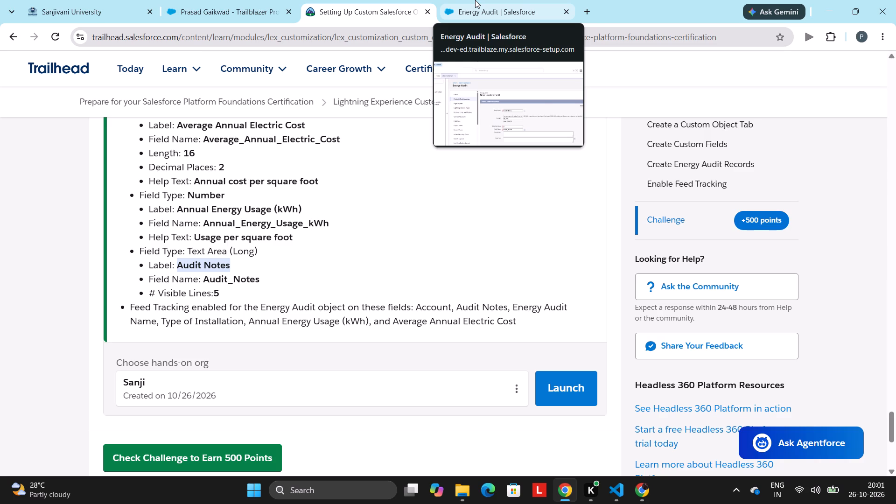
click(477, 0)
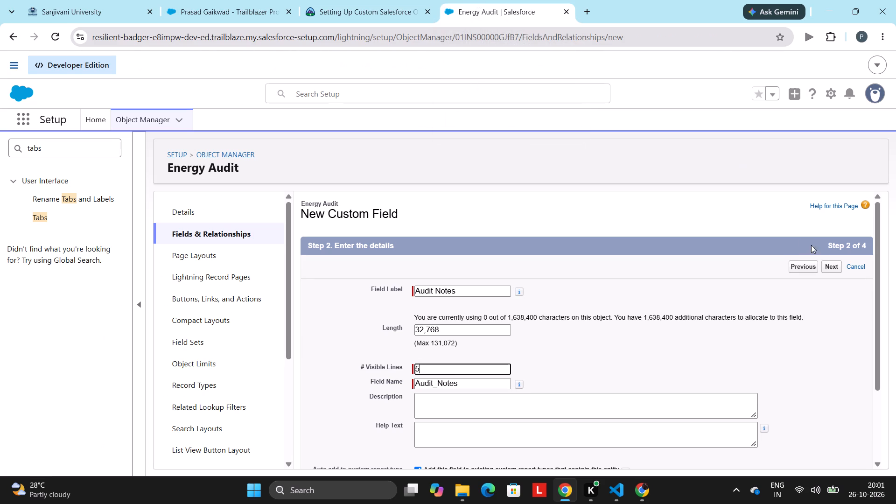
Save the Audit Notes field with default field-level security and the Energy Audit Layout.
click(829, 262)
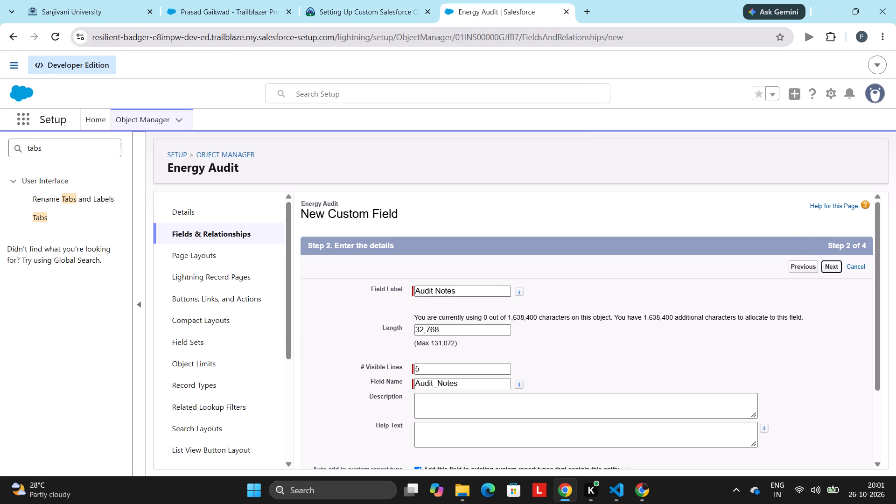
click(832, 260)
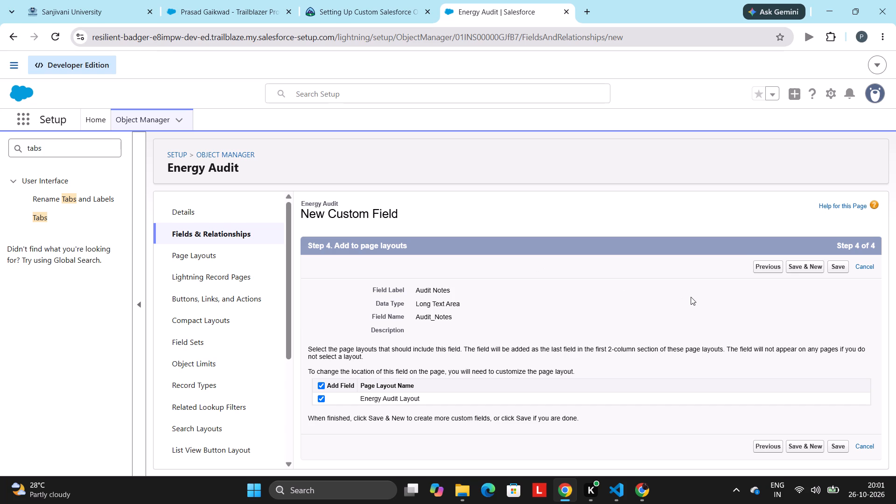
click(832, 265)
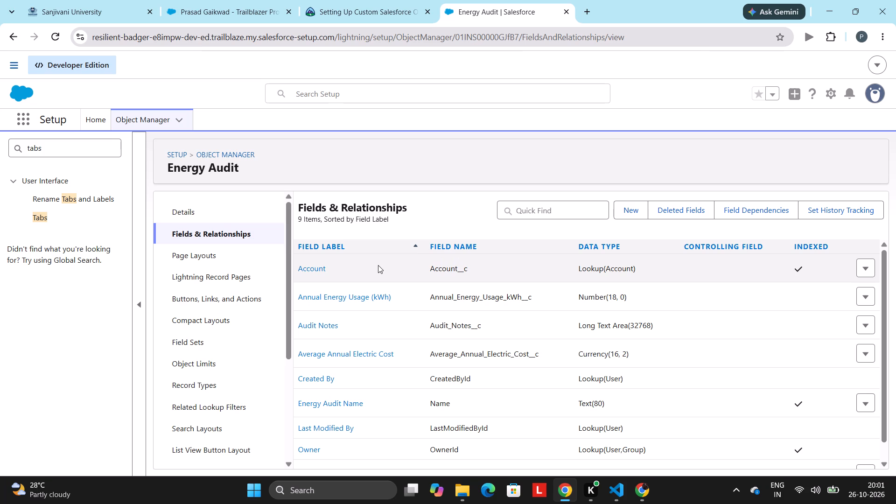
Search Setup for feed track and open the Feed Tracking settings page.
click(82, 113)
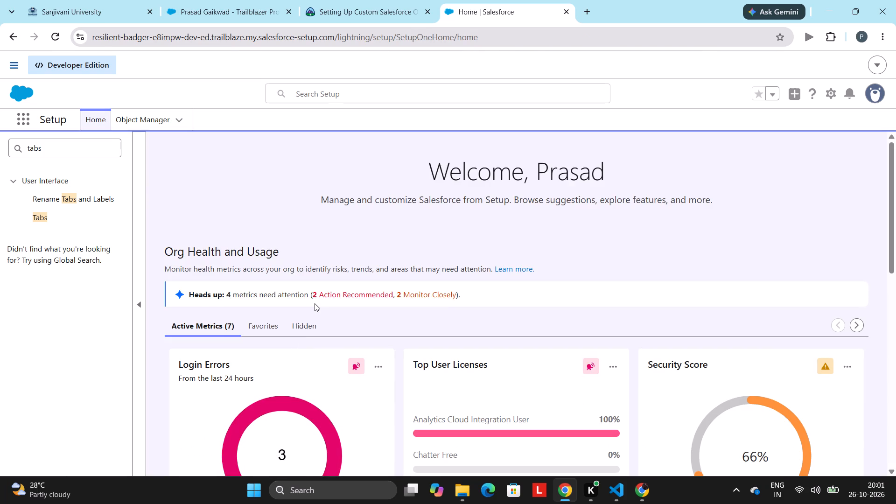
click(63, 153)
double_click(63, 153)
key(BackSpace)
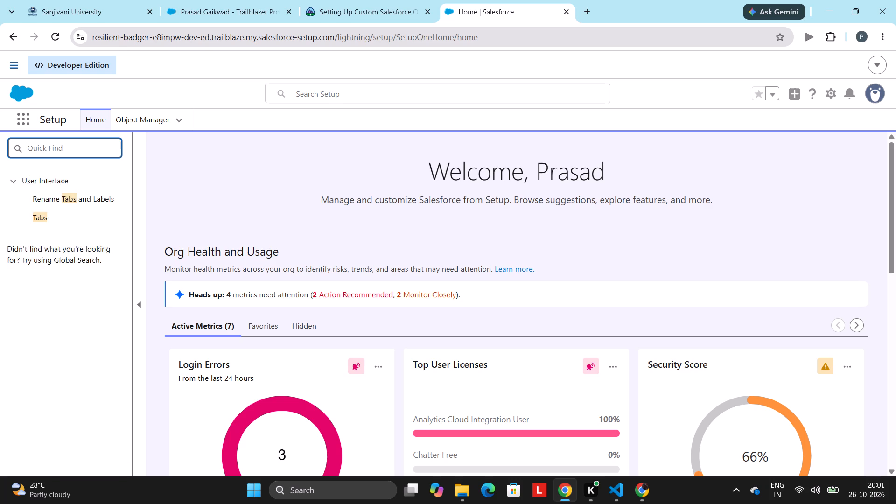
key(f)
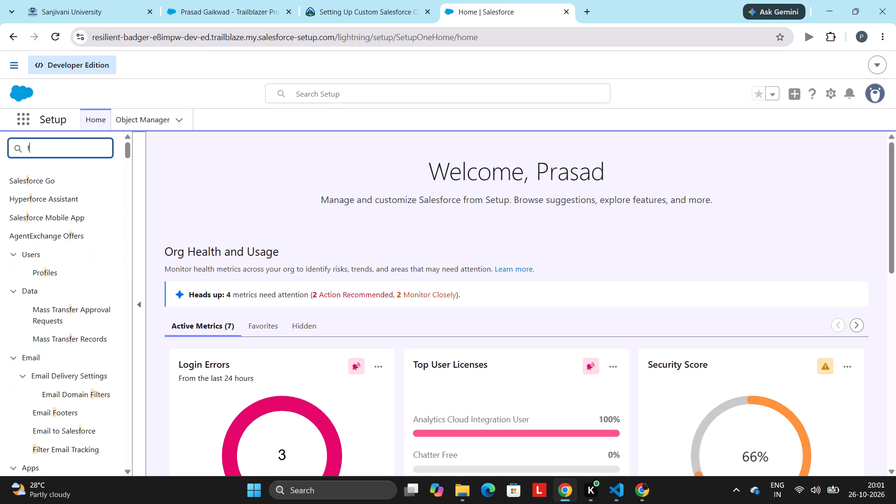
text(ee)
key(BackSpace)
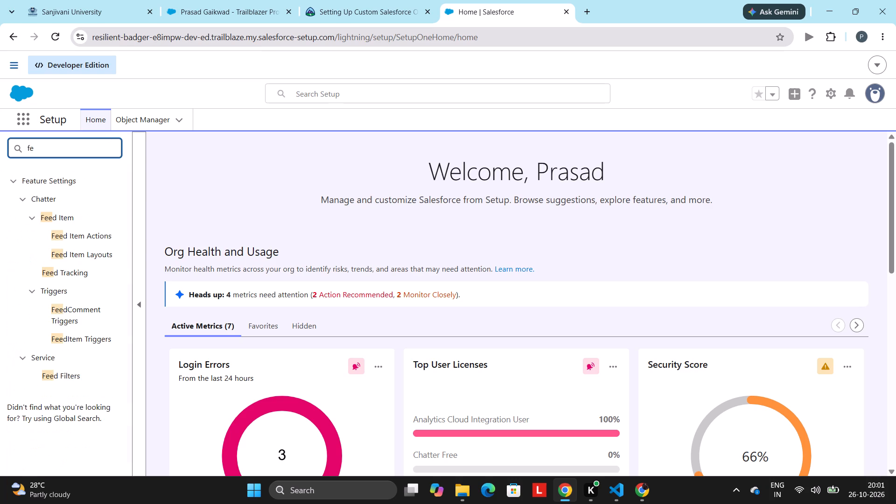
key(e)
text(d track)
key(space)
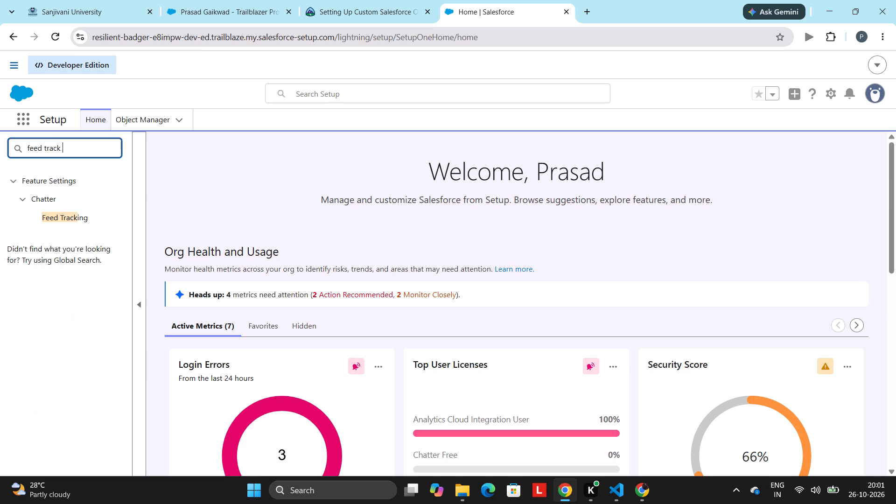
click(60, 216)
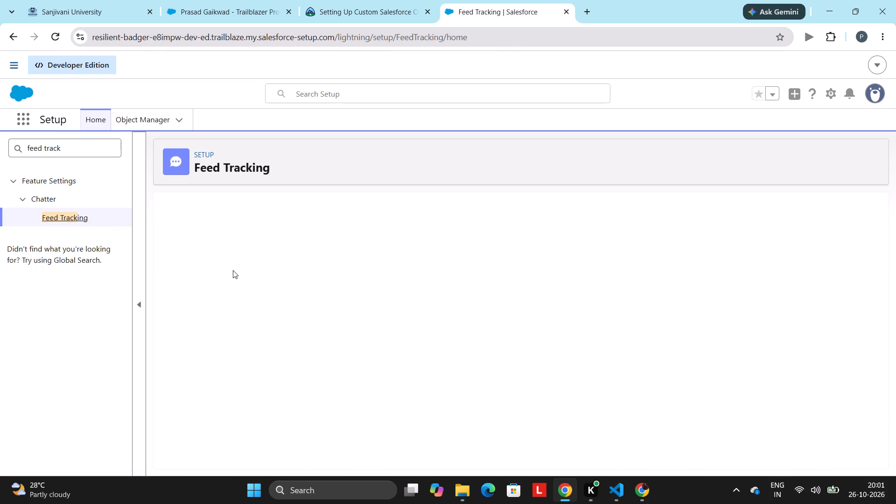
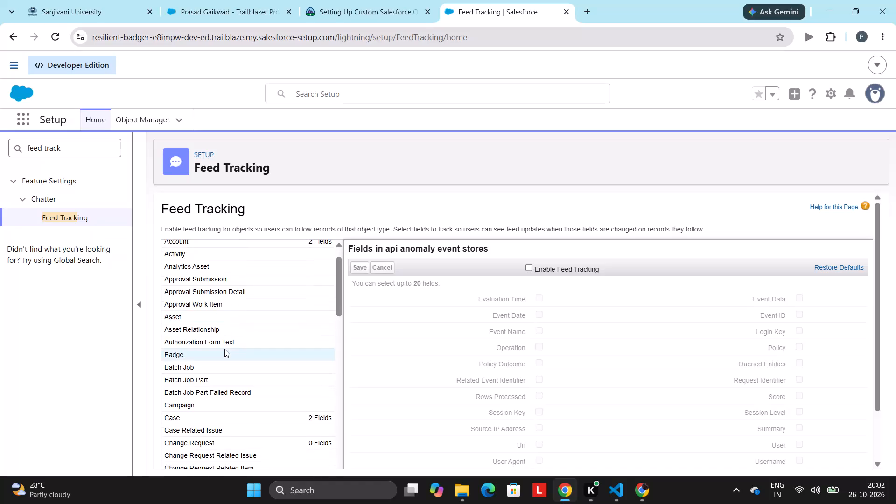
Look through the Feed Tracking object list for Energy Audit and view the tracked fields of the Account object.
scroll(224, 349, down, 1)
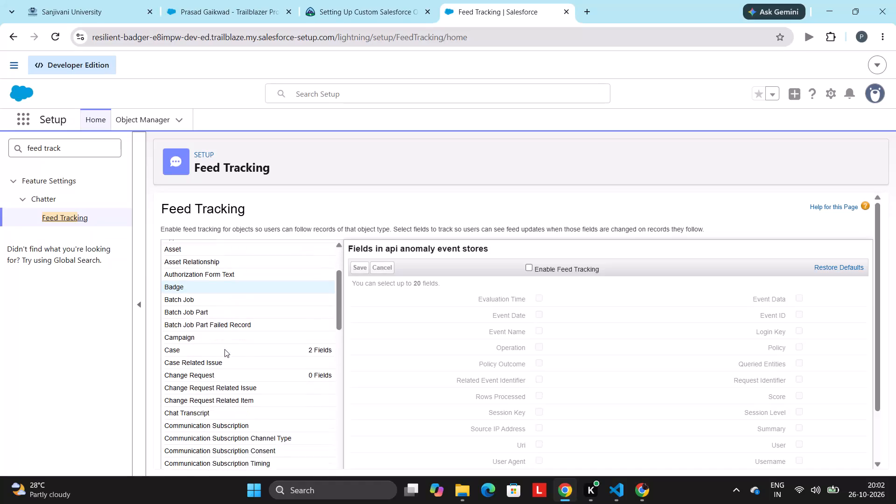
scroll(224, 349, down, 7)
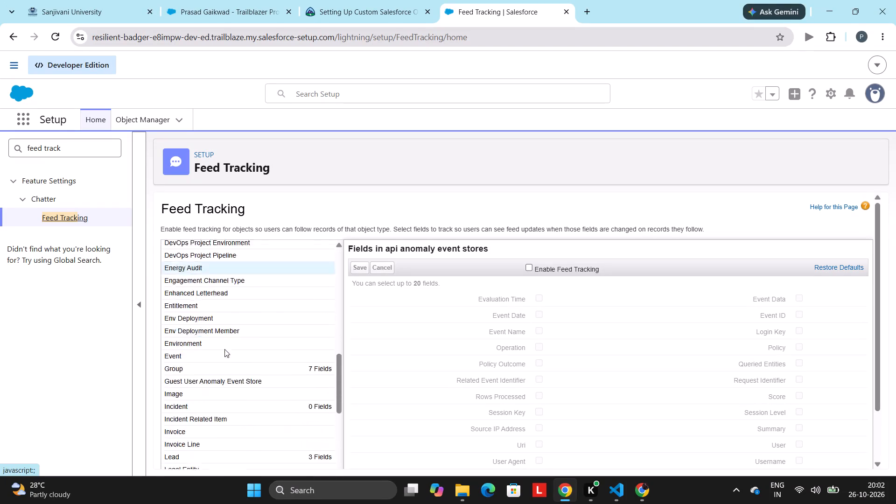
scroll(224, 349, down, 2)
scroll(224, 349, up, 6)
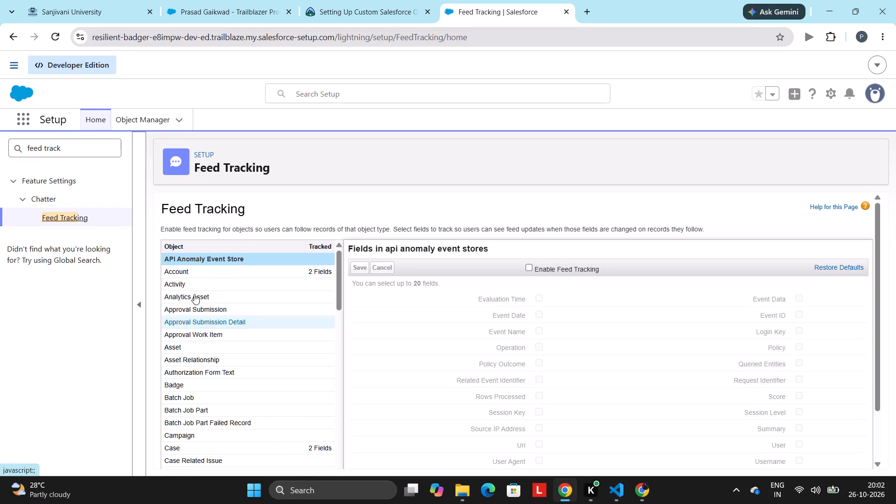
scroll(195, 392, down, 2)
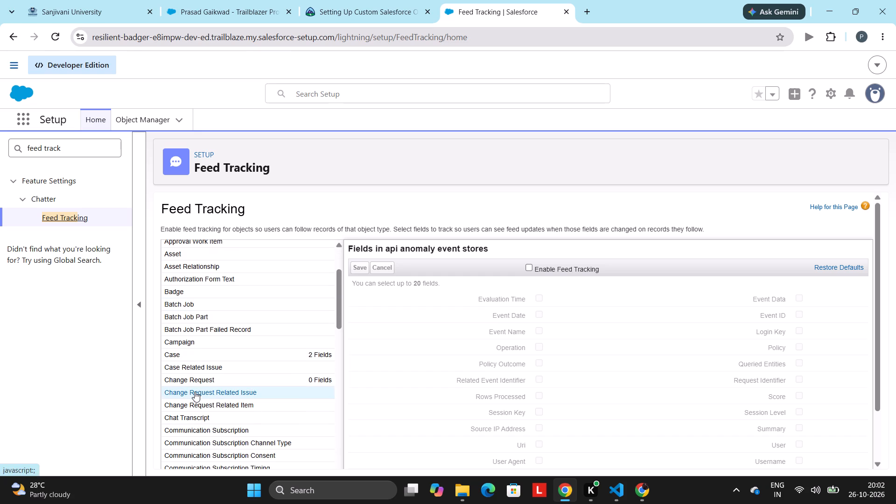
scroll(195, 392, down, 2)
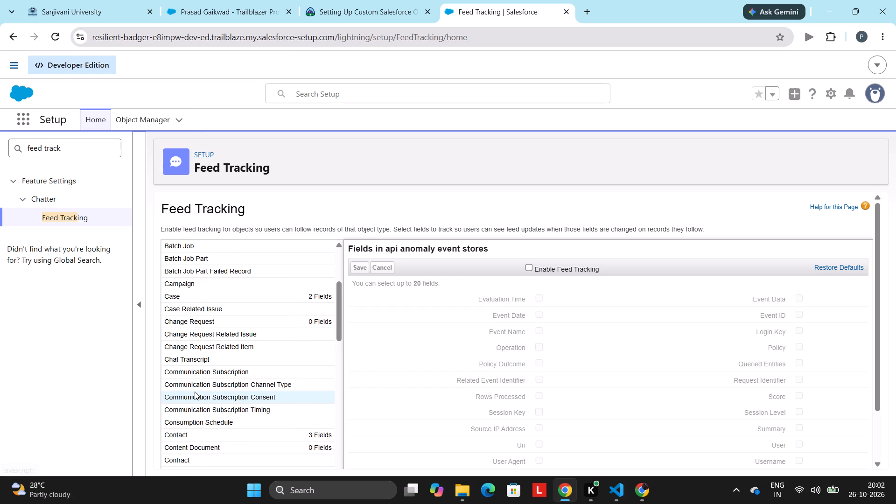
scroll(195, 392, up, 8)
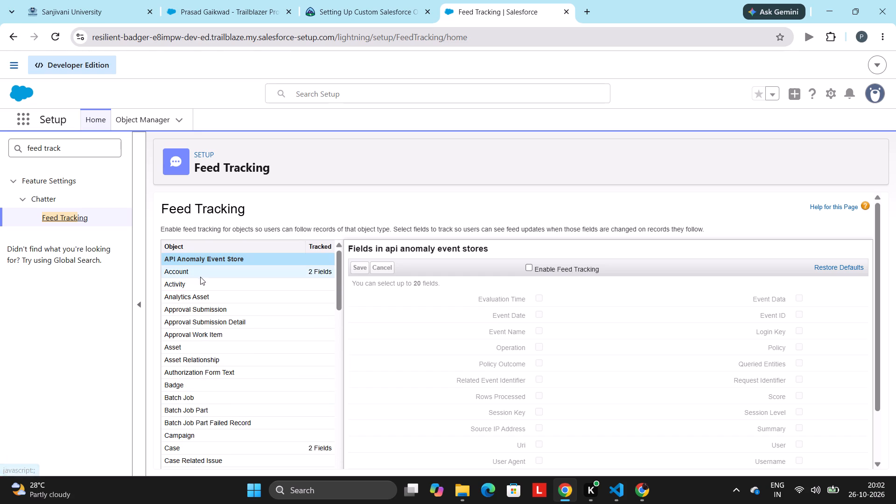
click(205, 274)
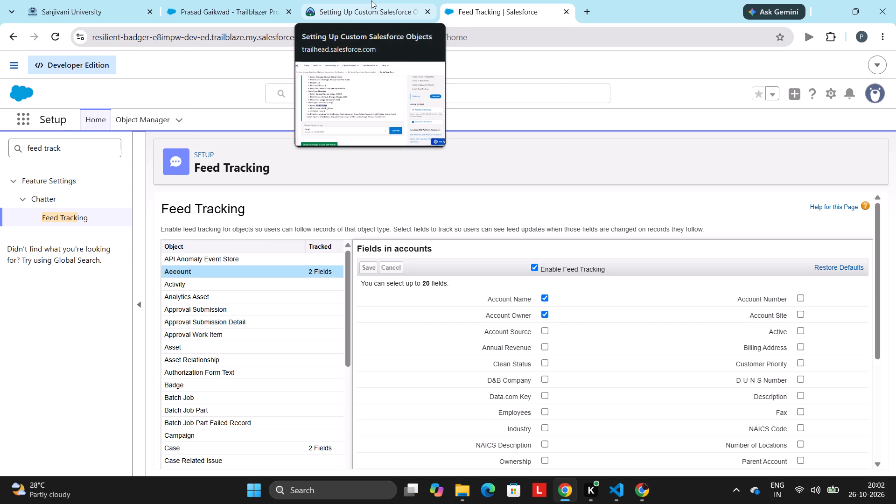
Select the Energy Audit object in the Feed Tracking list and enable feed tracking for it.
scroll(219, 402, down, 2)
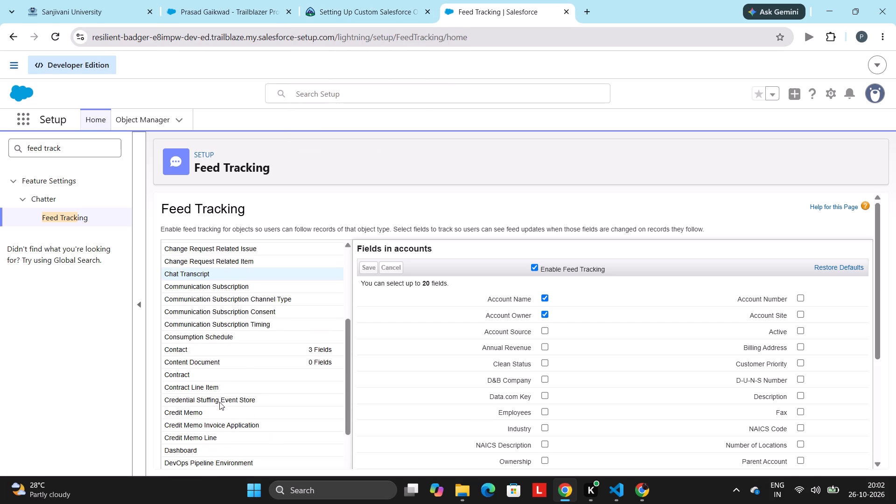
scroll(219, 402, down, 3)
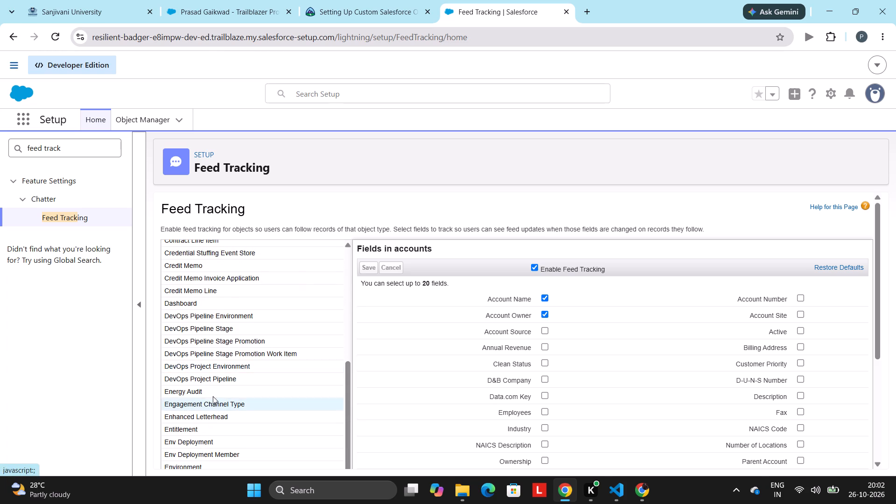
click(202, 388)
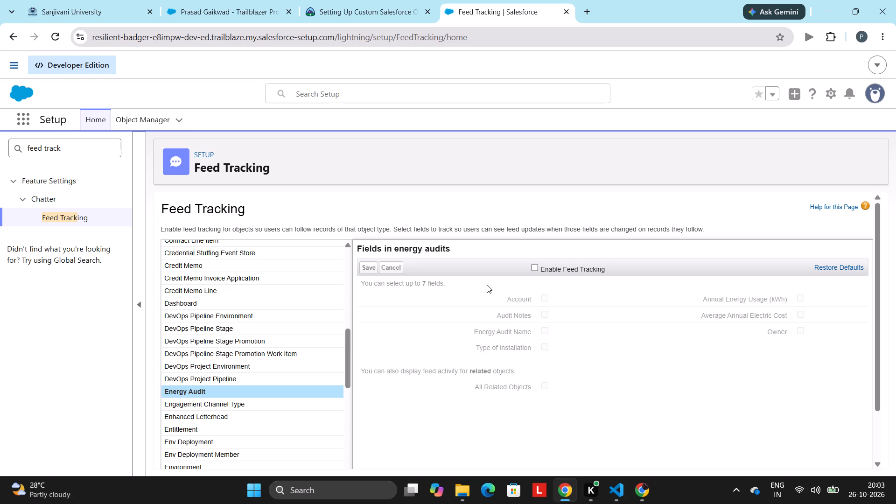
click(534, 266)
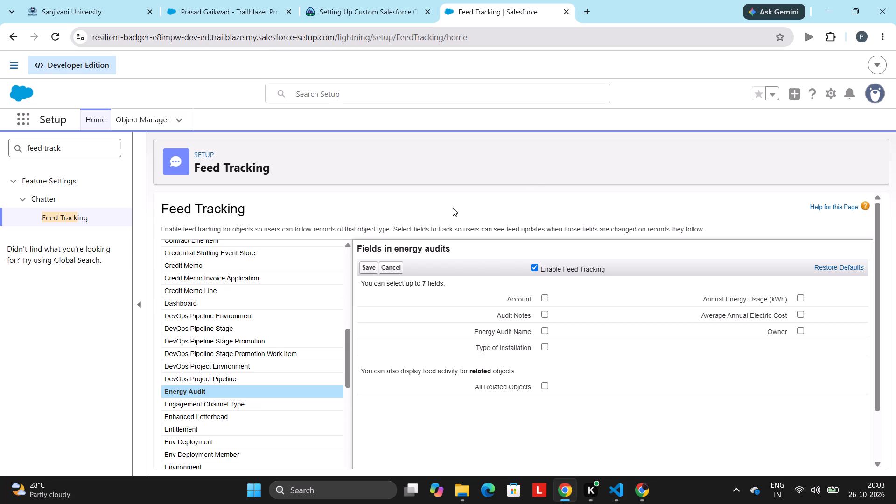
Track the Energy Audit fields Account, Audit Notes, Energy Audit Name, Type of Installation, Annual Energy Usage (kWh) and Average Annual Electric Cost, and save.
click(545, 296)
click(544, 312)
click(543, 335)
click(545, 331)
click(545, 350)
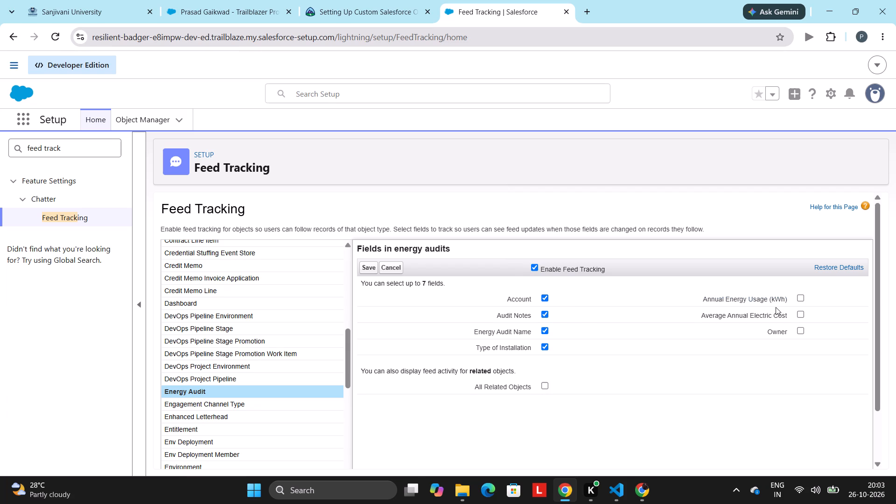
click(776, 307)
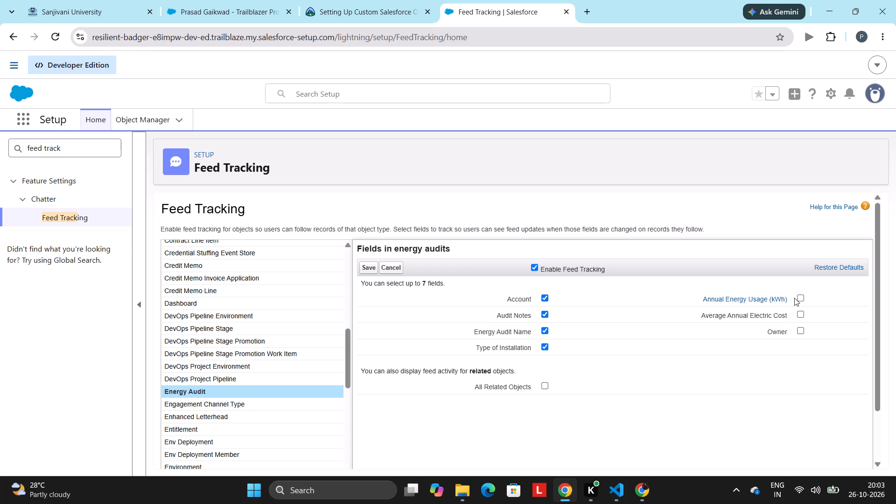
click(801, 295)
click(801, 312)
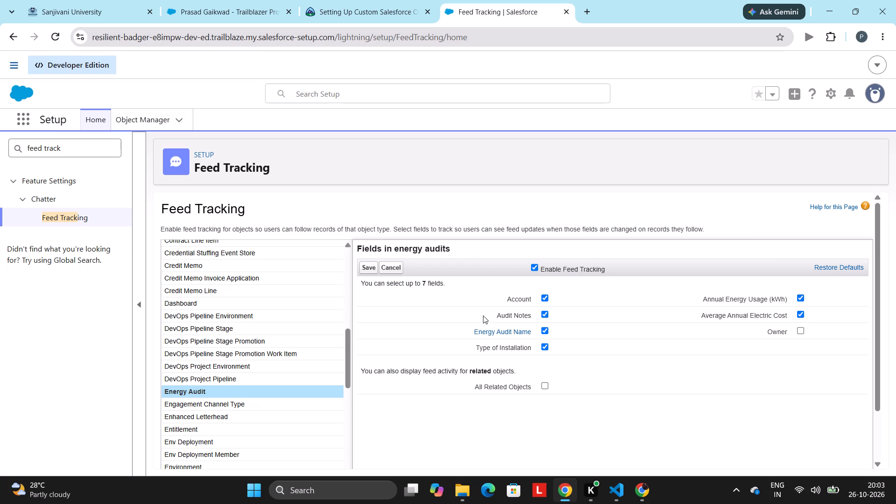
click(360, 267)
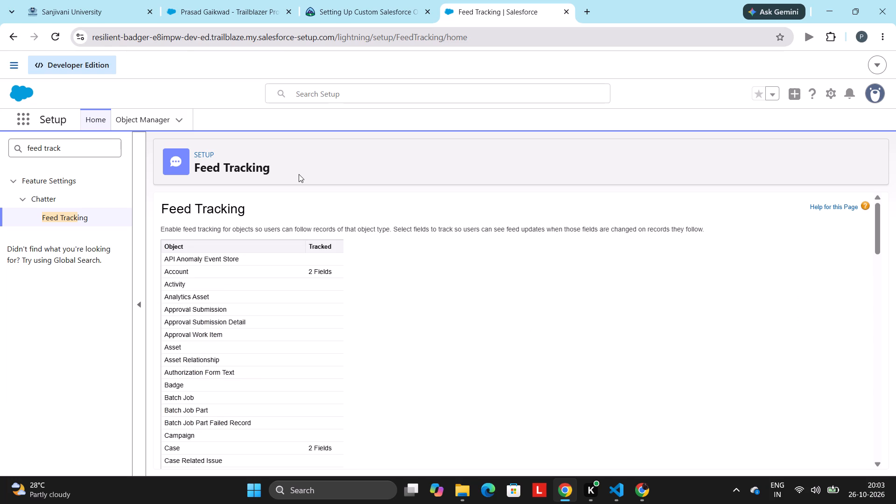
Return to the Trailhead Set Up Your Org unit and submit the challenge for checking to earn 500 points.
click(341, 0)
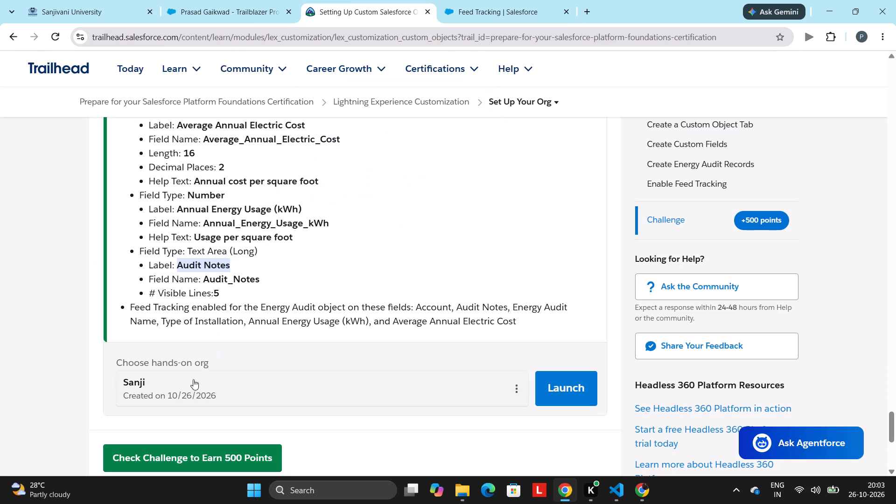
click(200, 445)
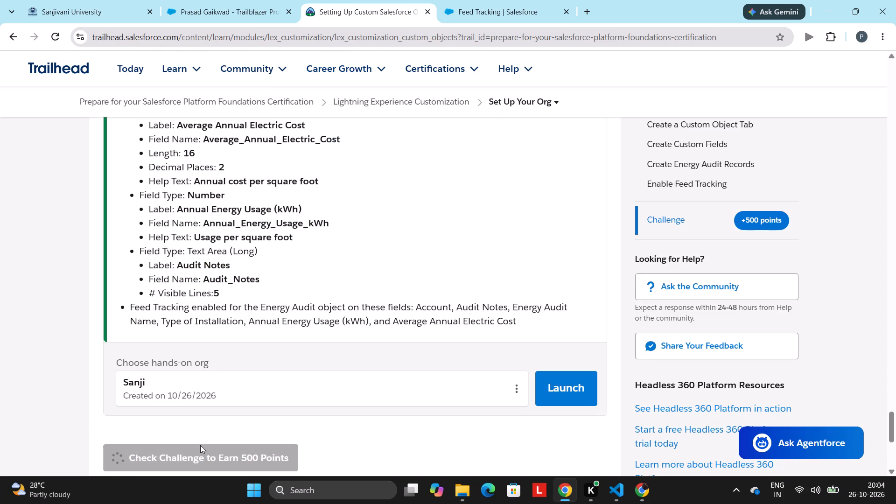
scroll(200, 445, down, 3)
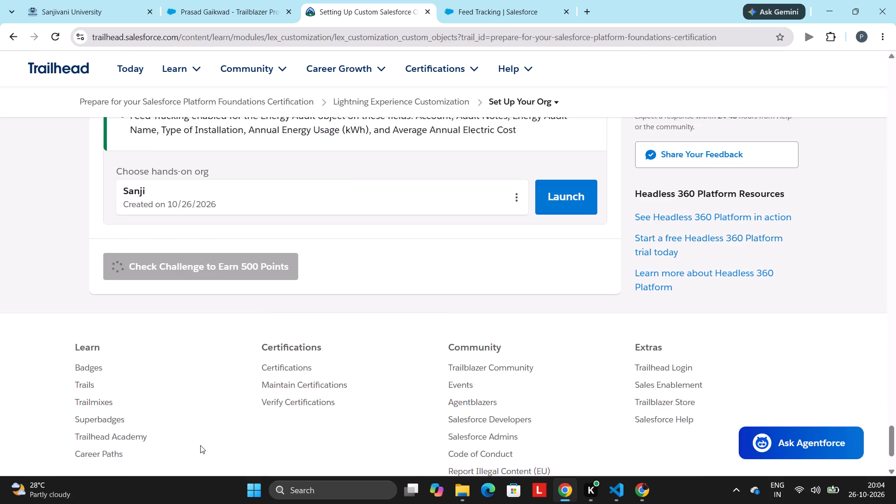
scroll(200, 445, down, 1)
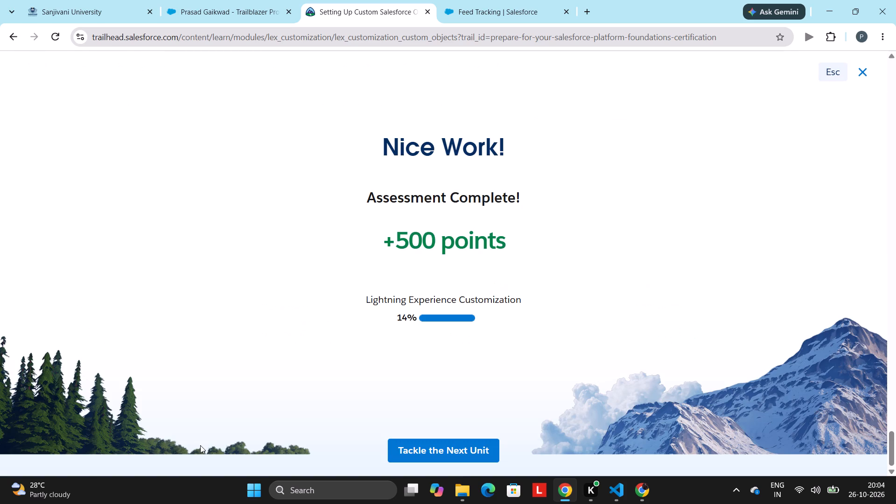
Switch to the Trailblazer profile page and view the Trailhead badges and points summary.
click(188, 0)
scroll(200, 225, up, 10)
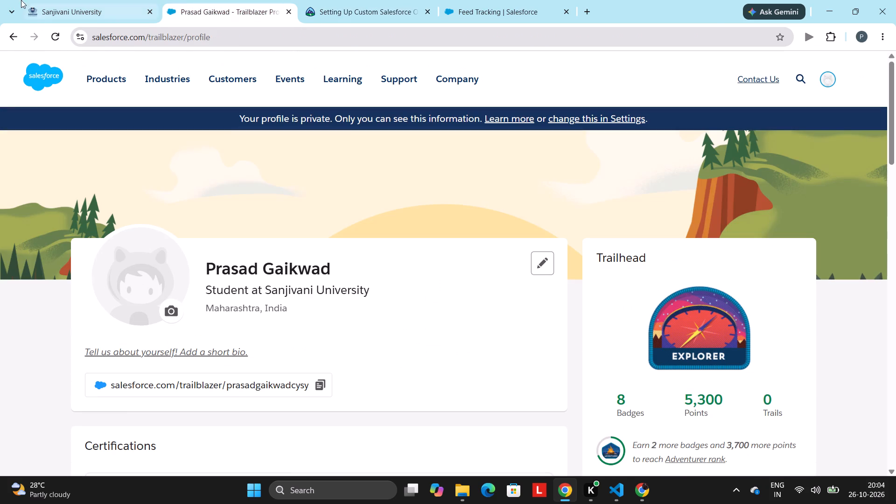